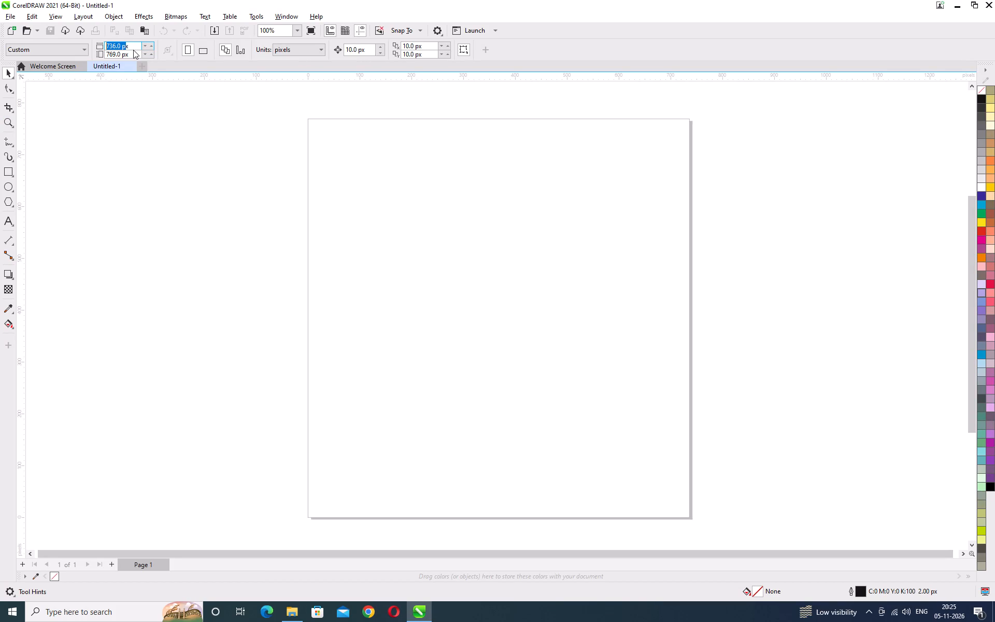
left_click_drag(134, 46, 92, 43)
Draw a small rectangle about 89 by 100 px in the empty area beside the page's upper left corner.
left_click(5, 170)
left_click_drag(150, 166, 190, 214)
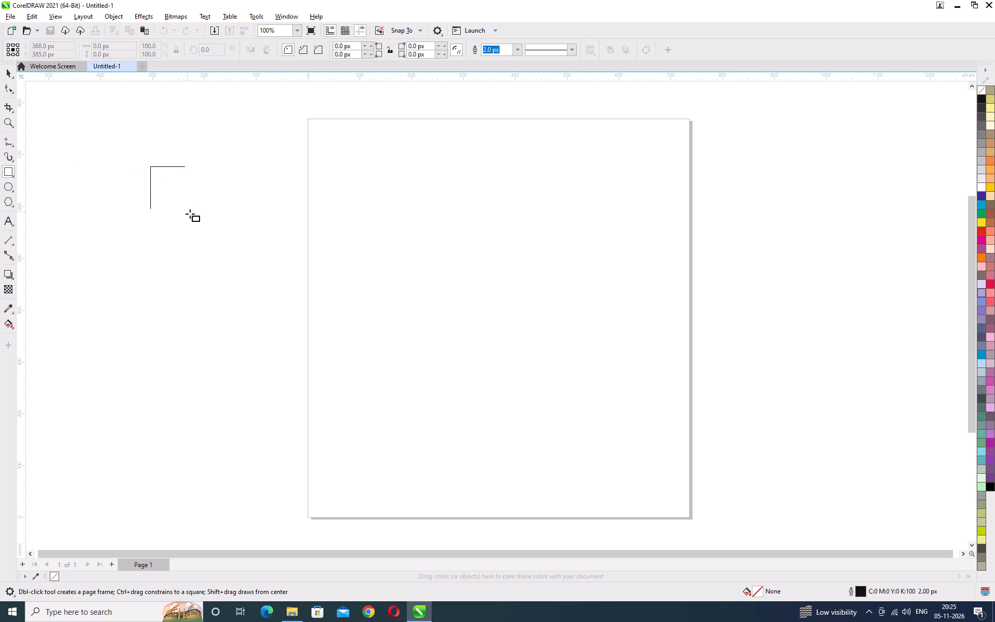
left_click_drag(190, 214, 196, 218)
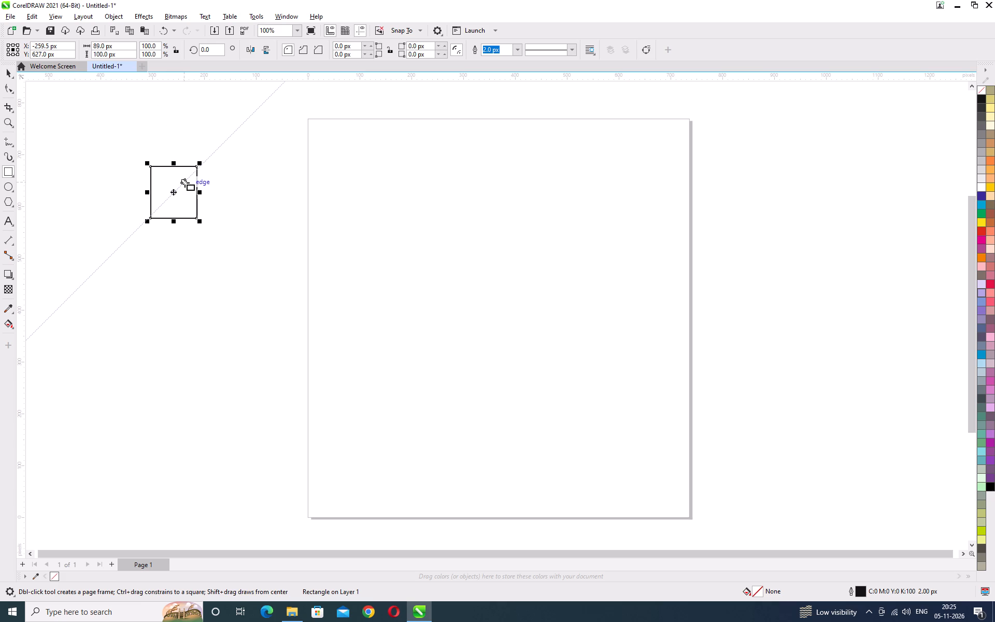
left_click(13, 72)
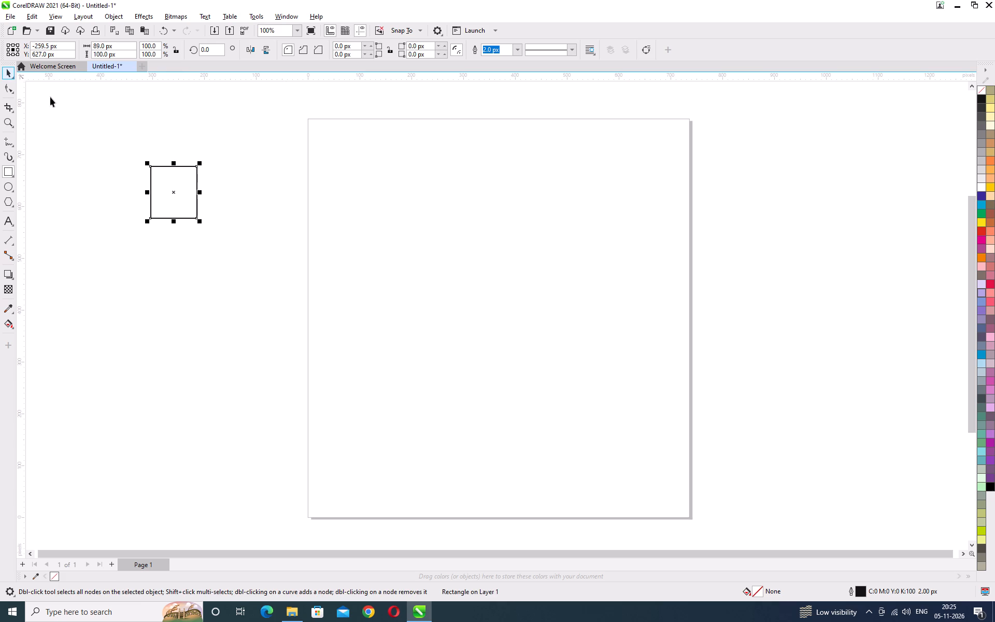
Select the small rectangle beside the page and open its width value for editing.
left_click(118, 219)
left_click(160, 218)
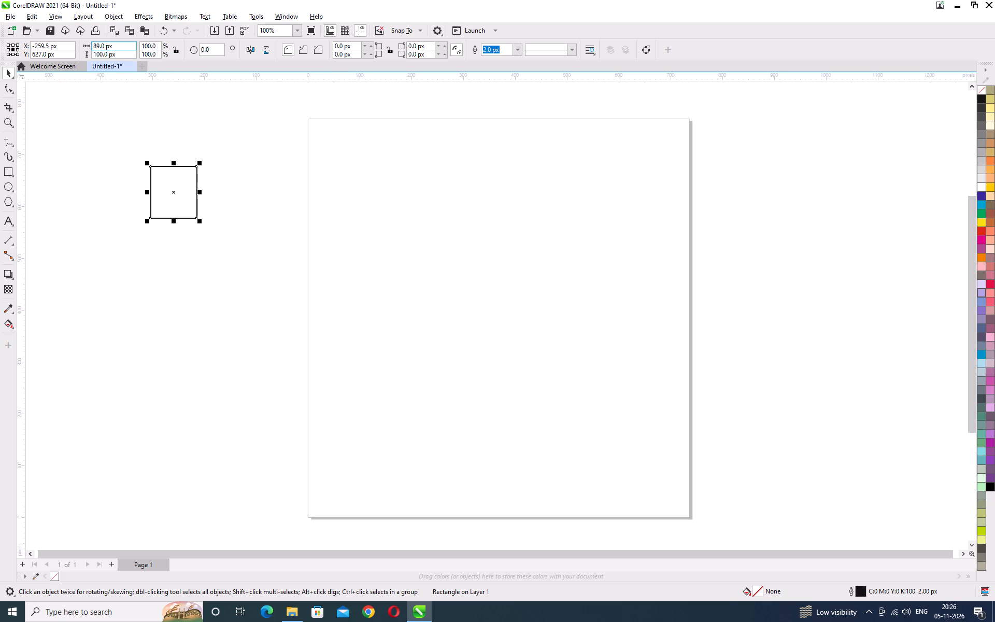
left_click_drag(130, 47, 87, 43)
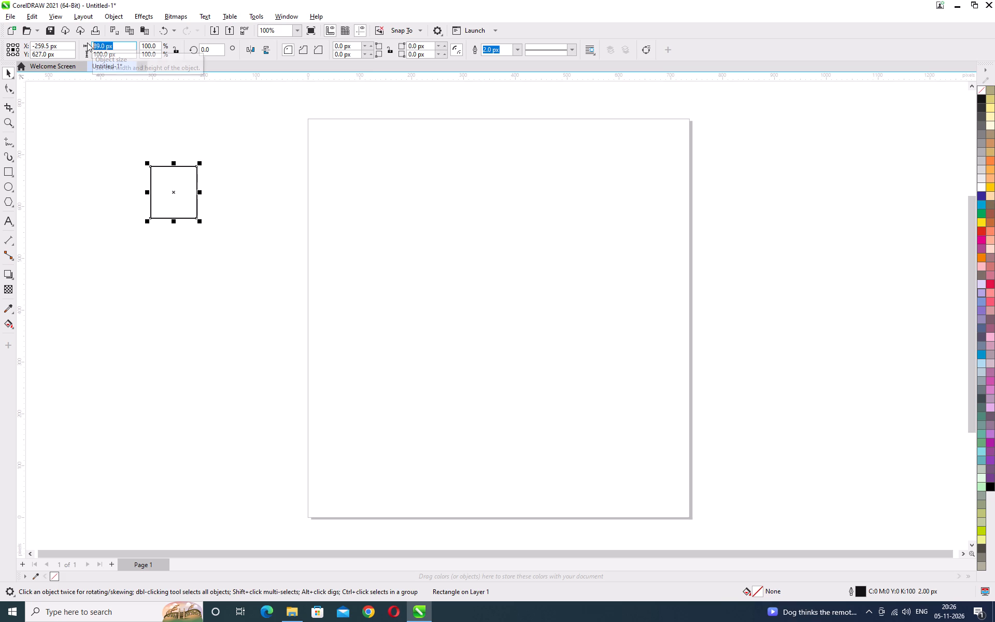
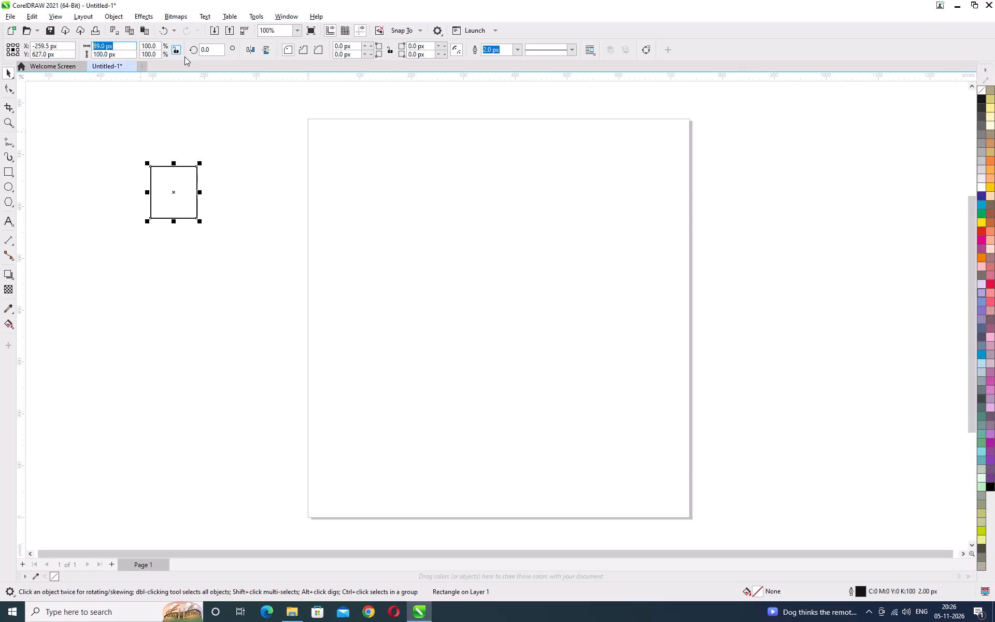
Deselect the small rectangle beside the page and reselect it by framing it with a selection marquee.
left_click(183, 90)
left_click(177, 113)
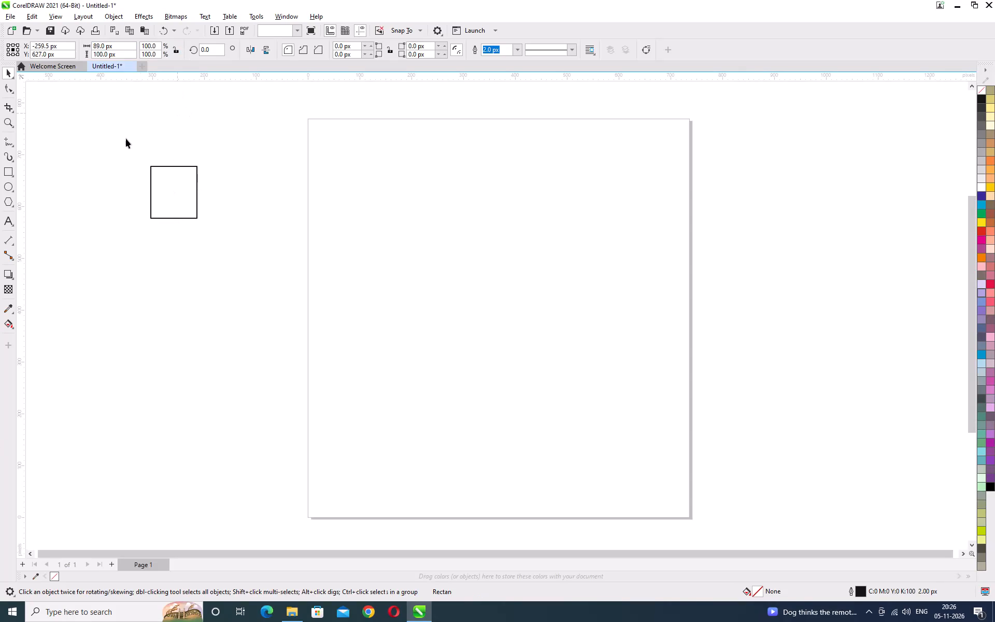
left_click_drag(121, 138, 291, 278)
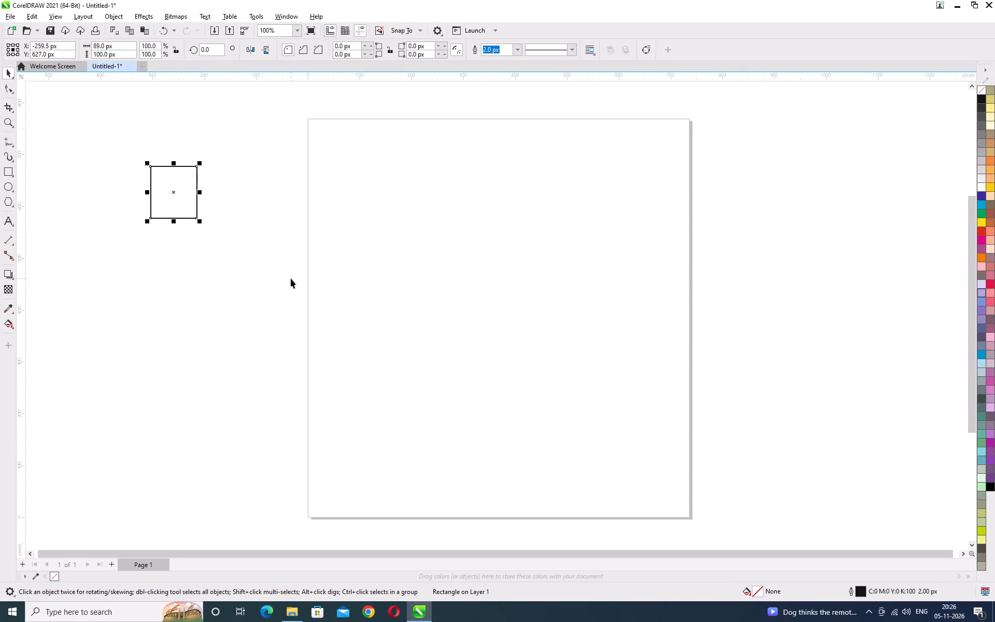
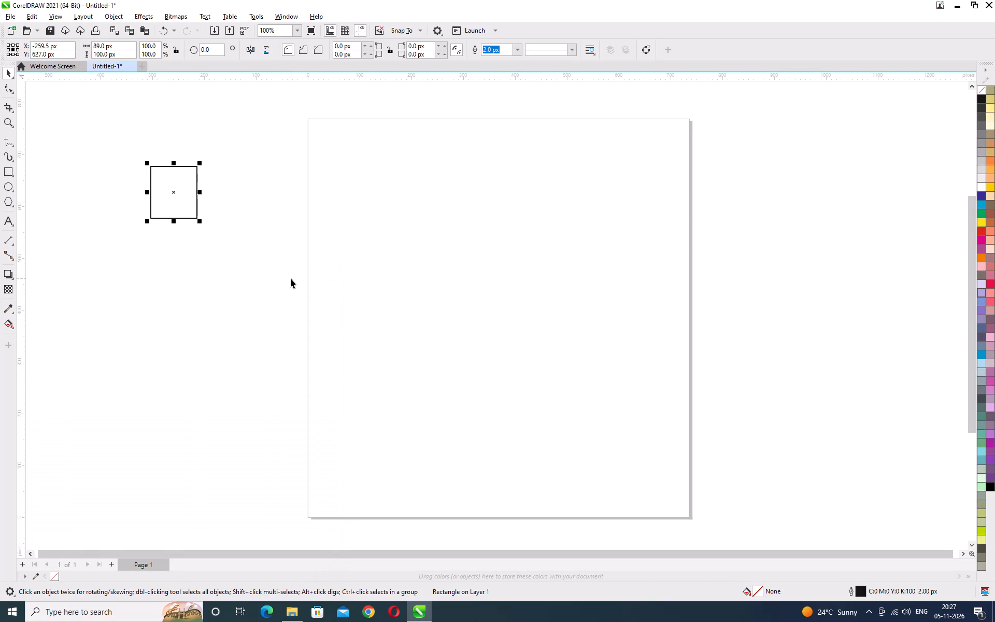
Delete the selected small rectangle beside the page.
key("Delete")
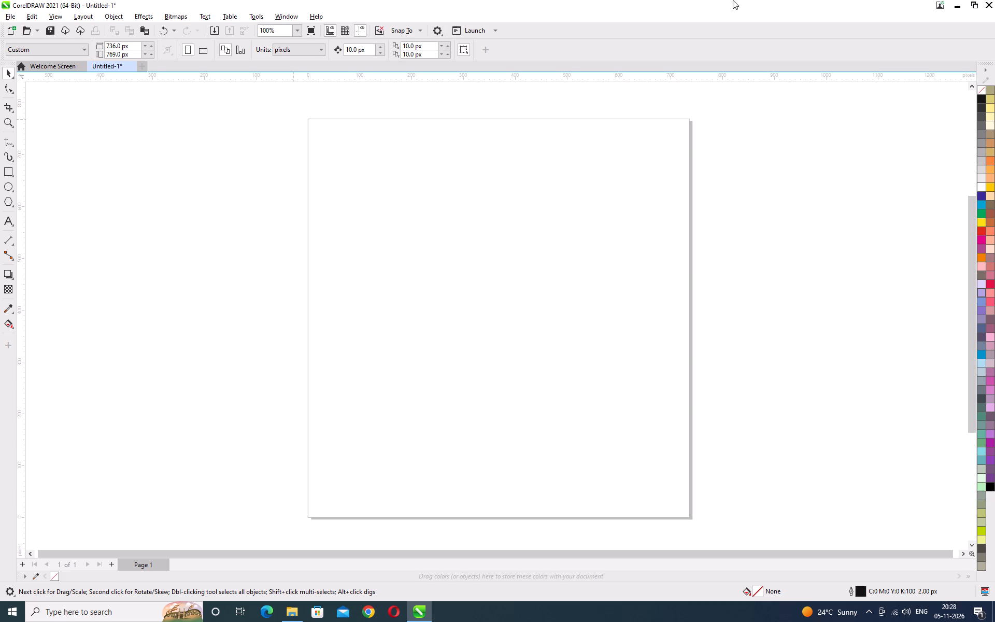
Minimize the drawing window and launch CorelDRAW from its portable Graphics Suite 2021 folder on the desktop.
left_click(953, 2)
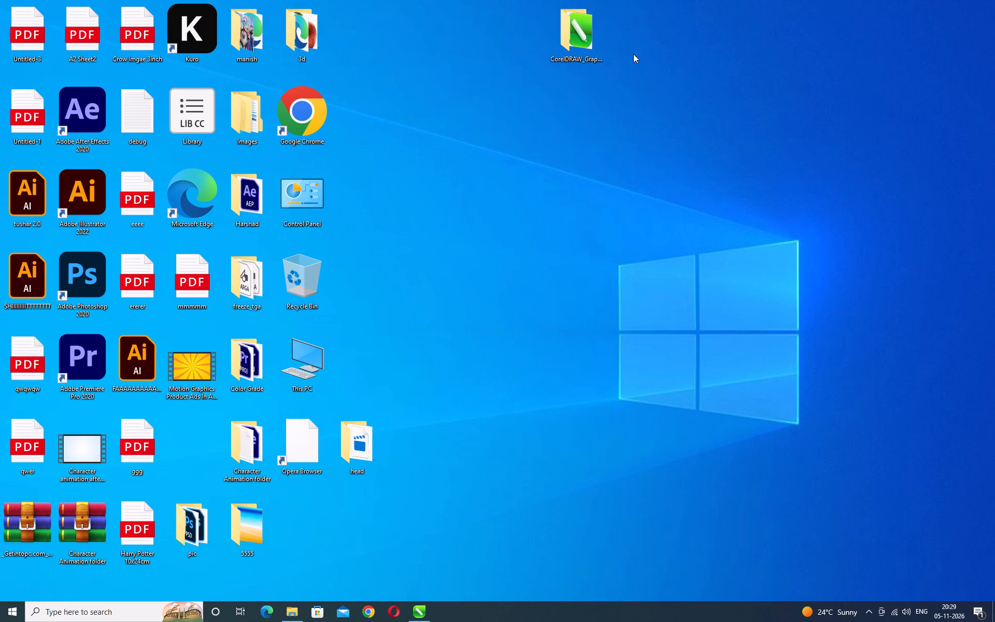
double_click(580, 33)
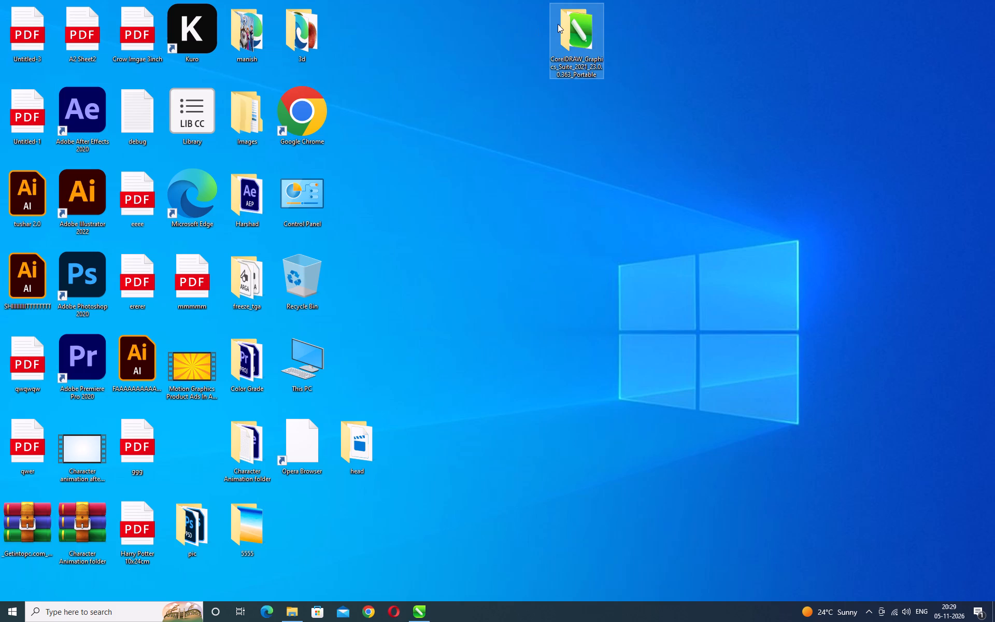
double_click(564, 24)
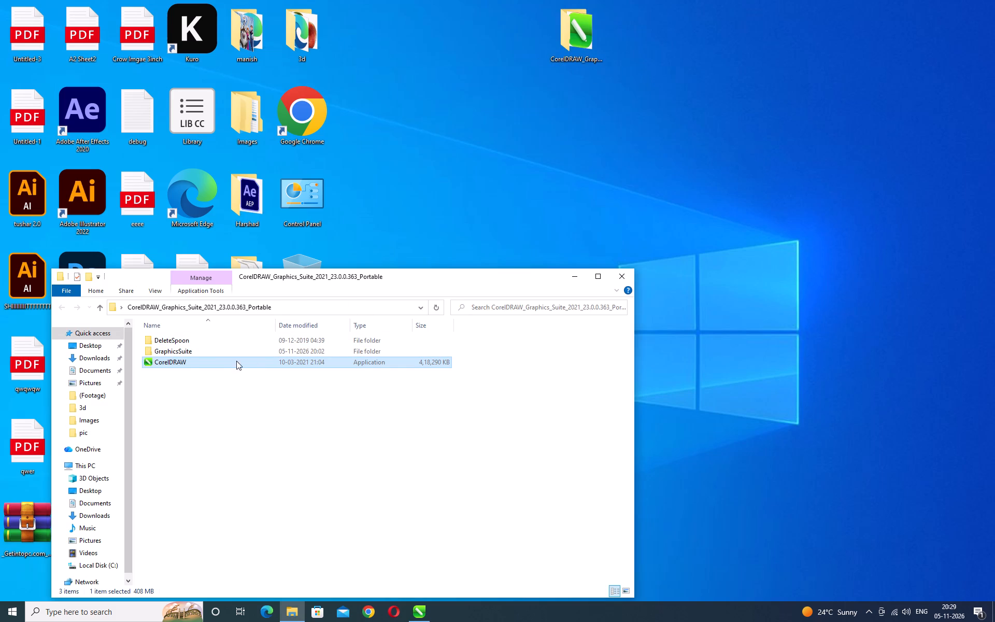
left_click(184, 361)
left_click(184, 361)
double_click(152, 360)
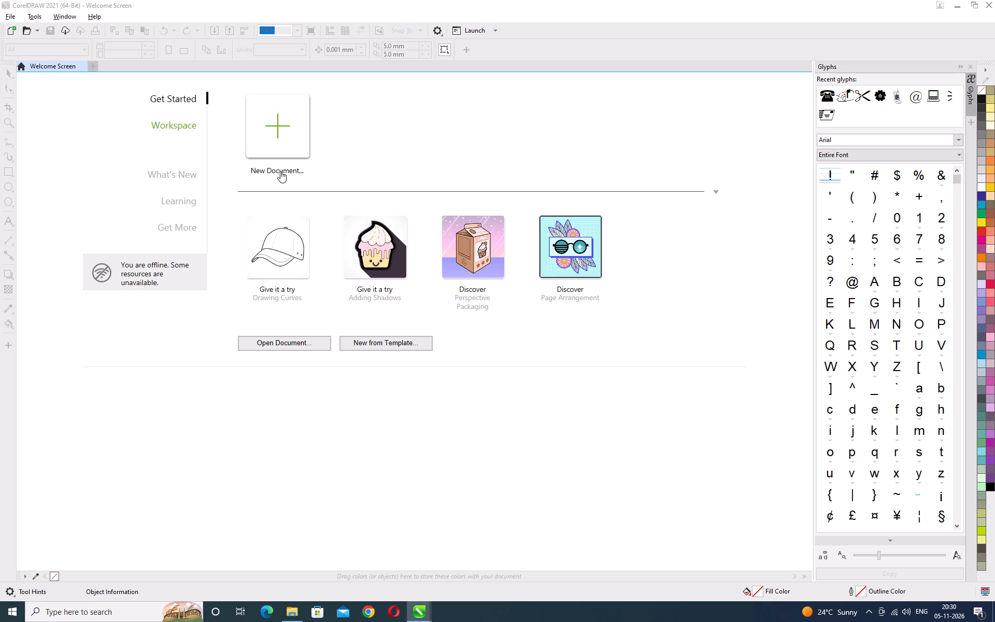
Create a new CMYK document with a 736 × 769 px page at 300 dpi.
left_click(291, 139)
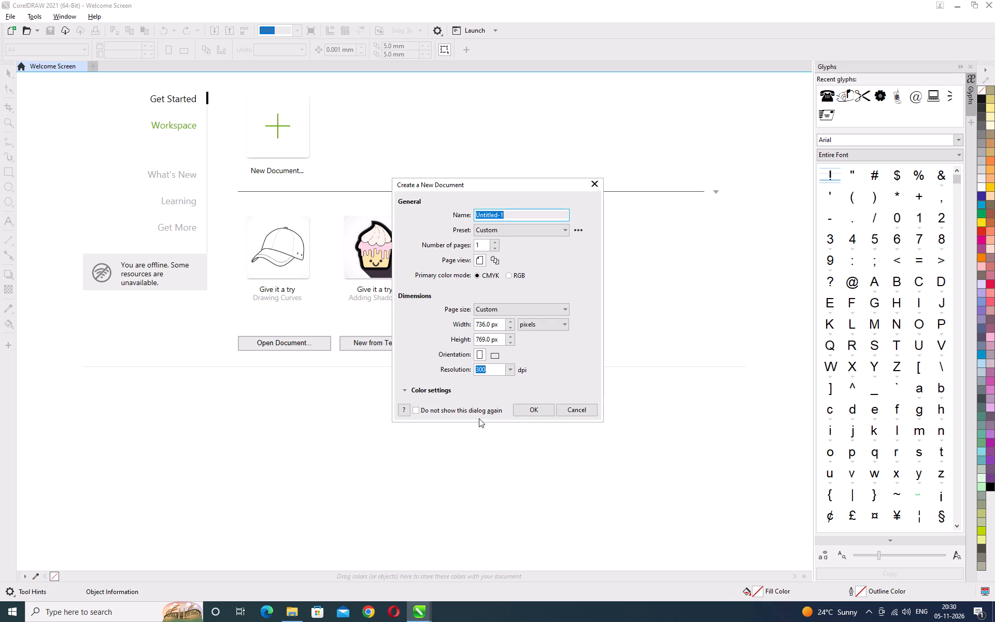
left_click(531, 409)
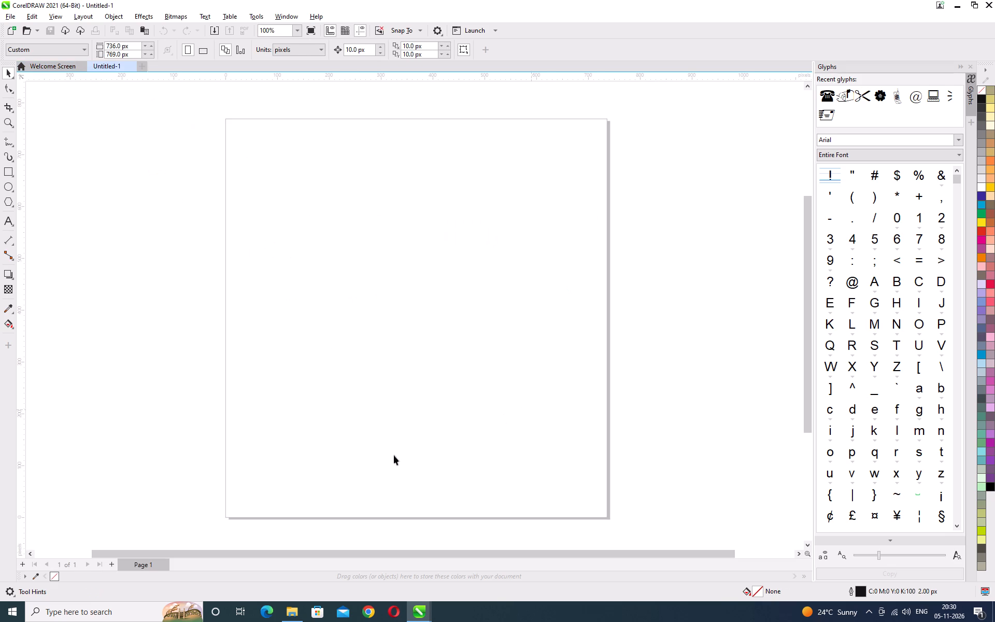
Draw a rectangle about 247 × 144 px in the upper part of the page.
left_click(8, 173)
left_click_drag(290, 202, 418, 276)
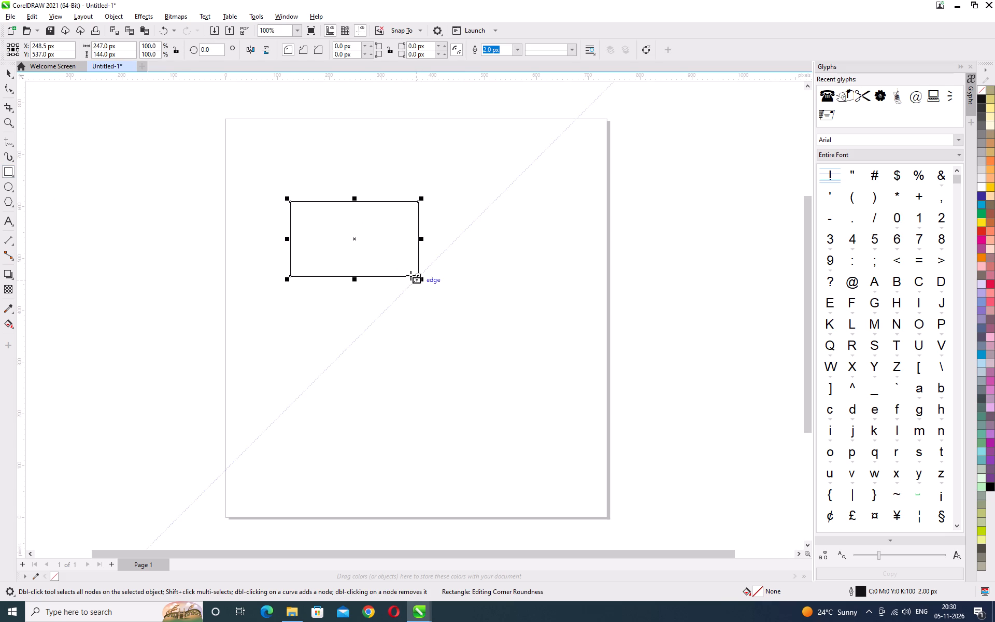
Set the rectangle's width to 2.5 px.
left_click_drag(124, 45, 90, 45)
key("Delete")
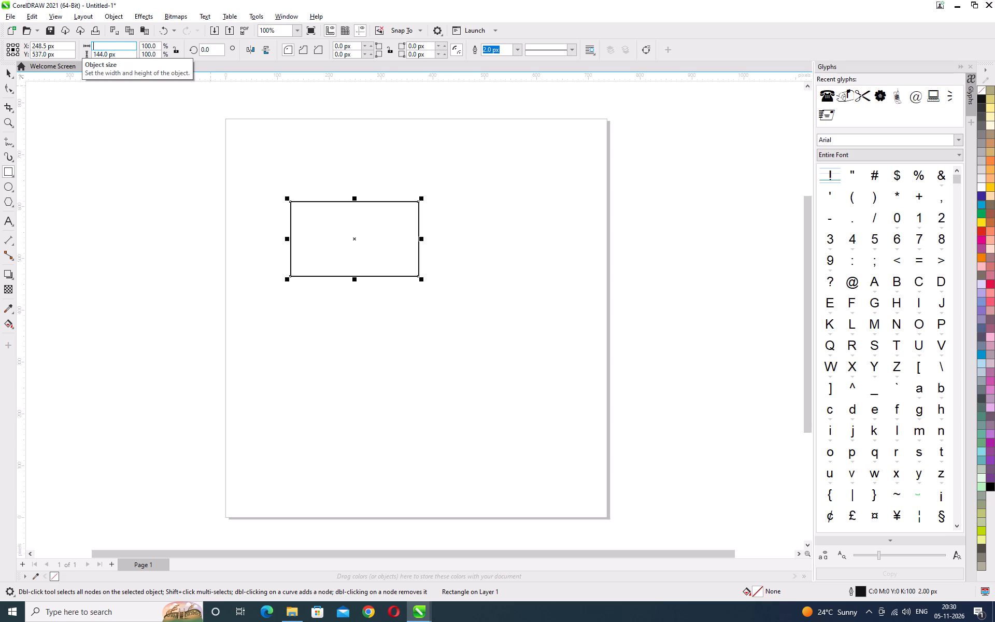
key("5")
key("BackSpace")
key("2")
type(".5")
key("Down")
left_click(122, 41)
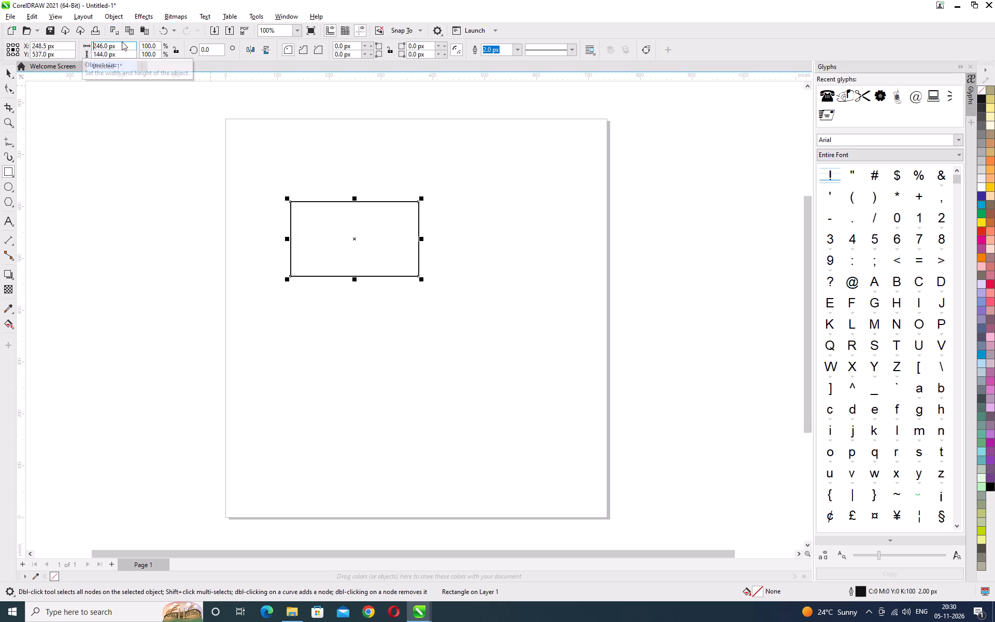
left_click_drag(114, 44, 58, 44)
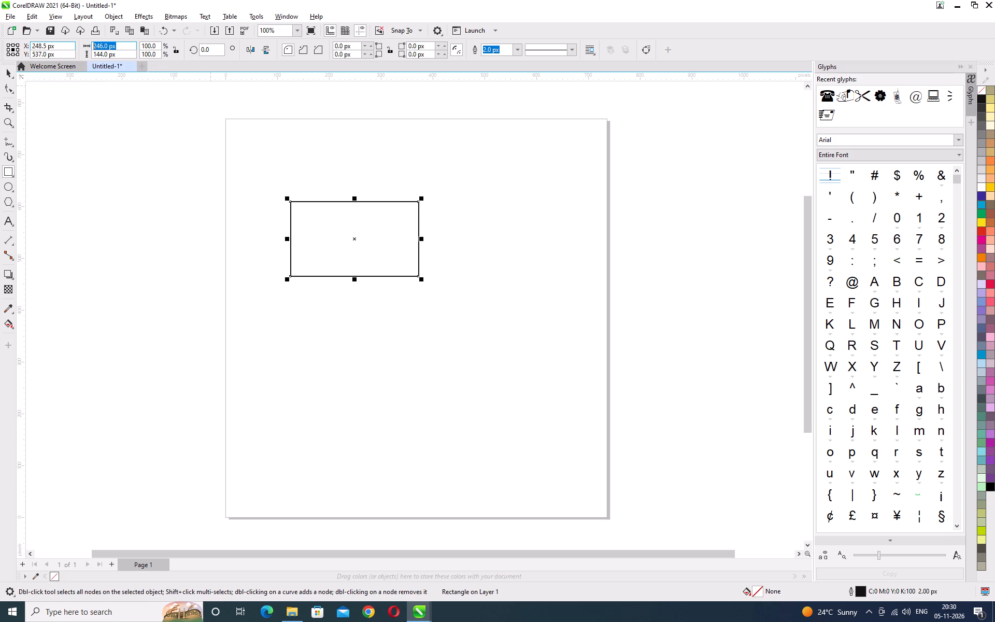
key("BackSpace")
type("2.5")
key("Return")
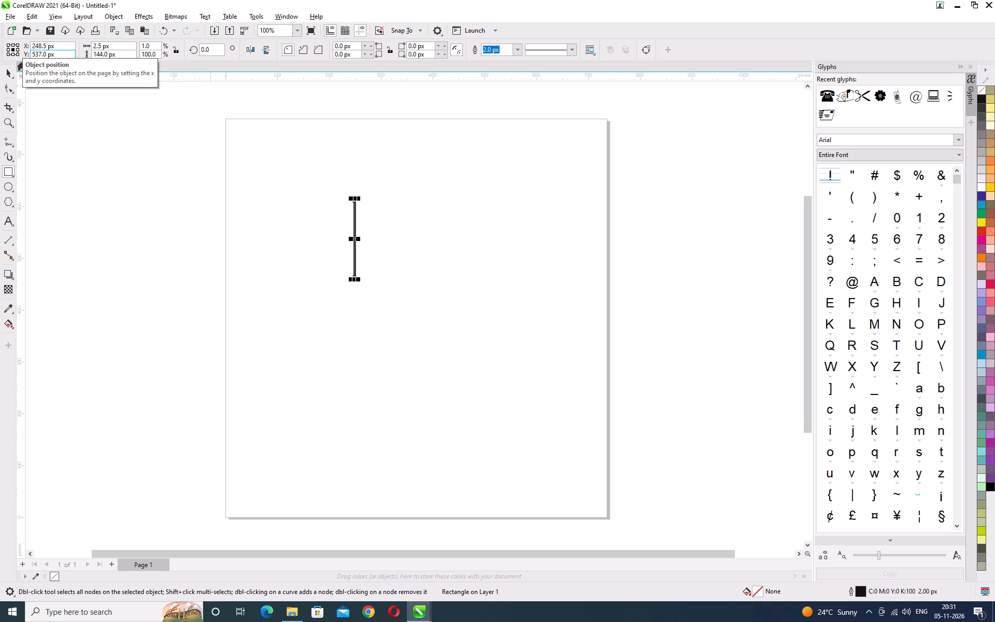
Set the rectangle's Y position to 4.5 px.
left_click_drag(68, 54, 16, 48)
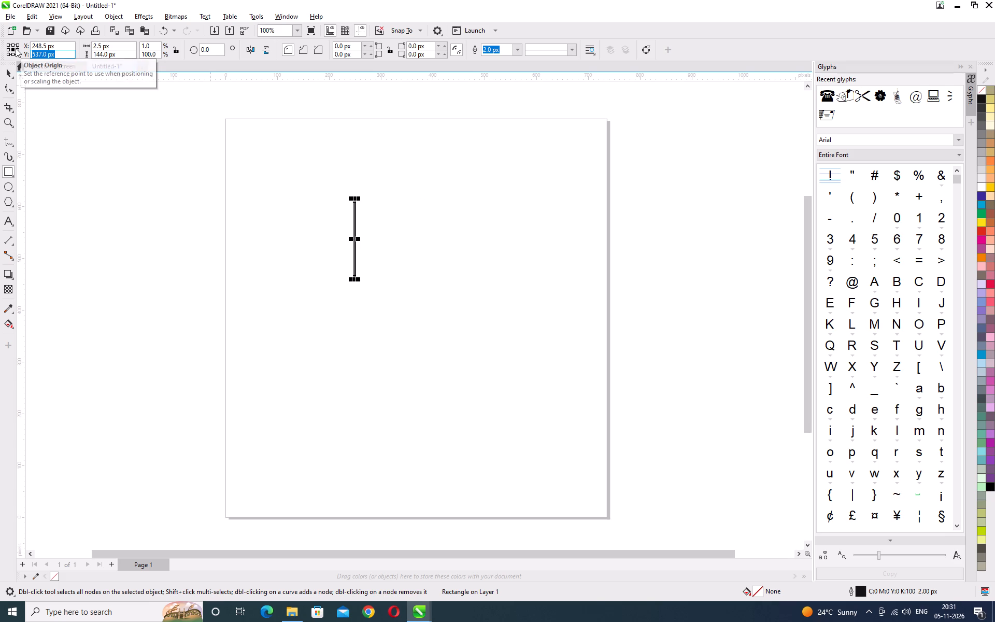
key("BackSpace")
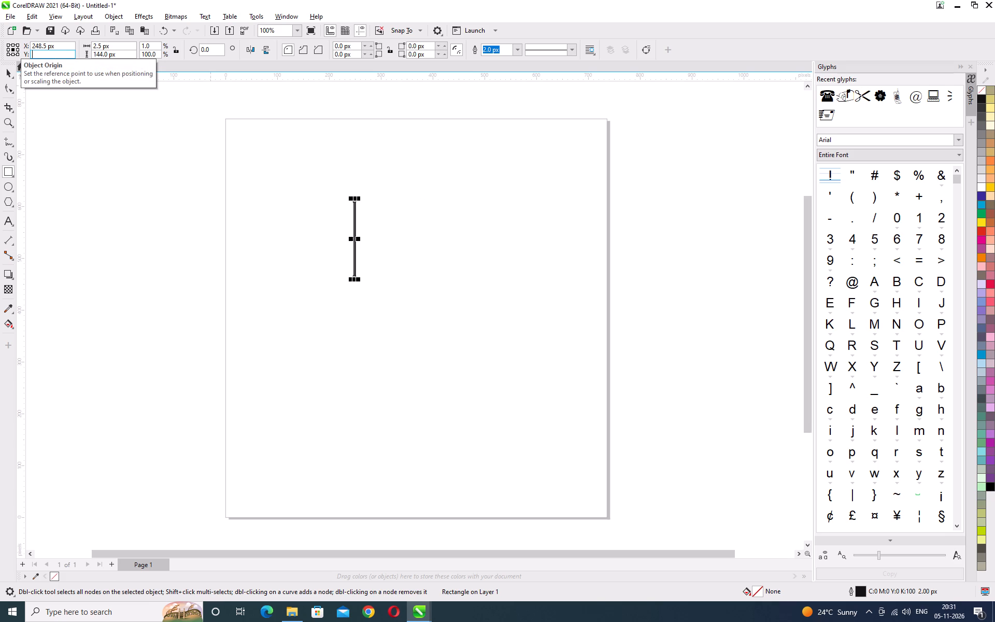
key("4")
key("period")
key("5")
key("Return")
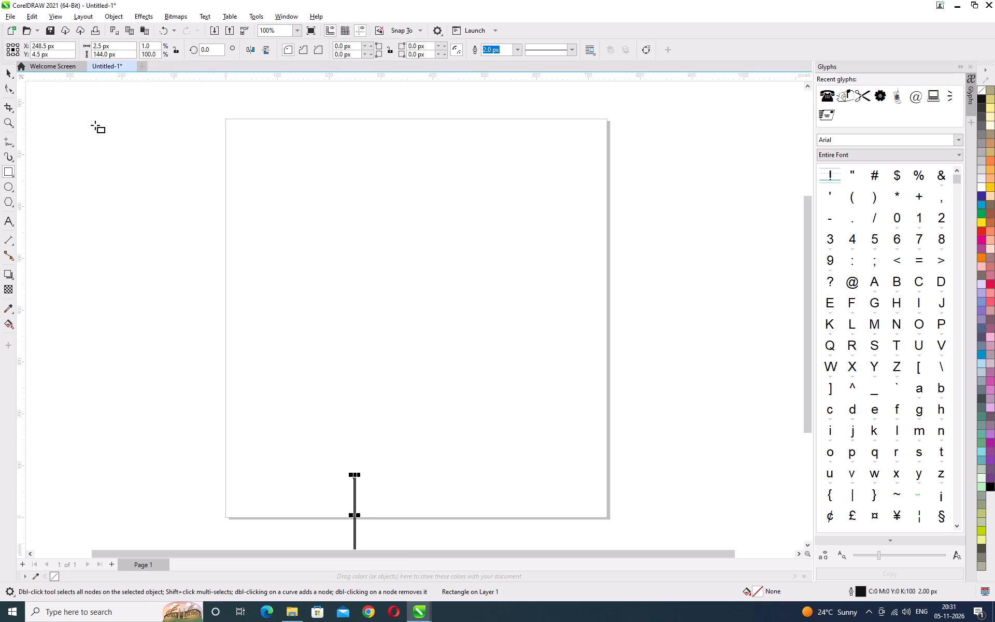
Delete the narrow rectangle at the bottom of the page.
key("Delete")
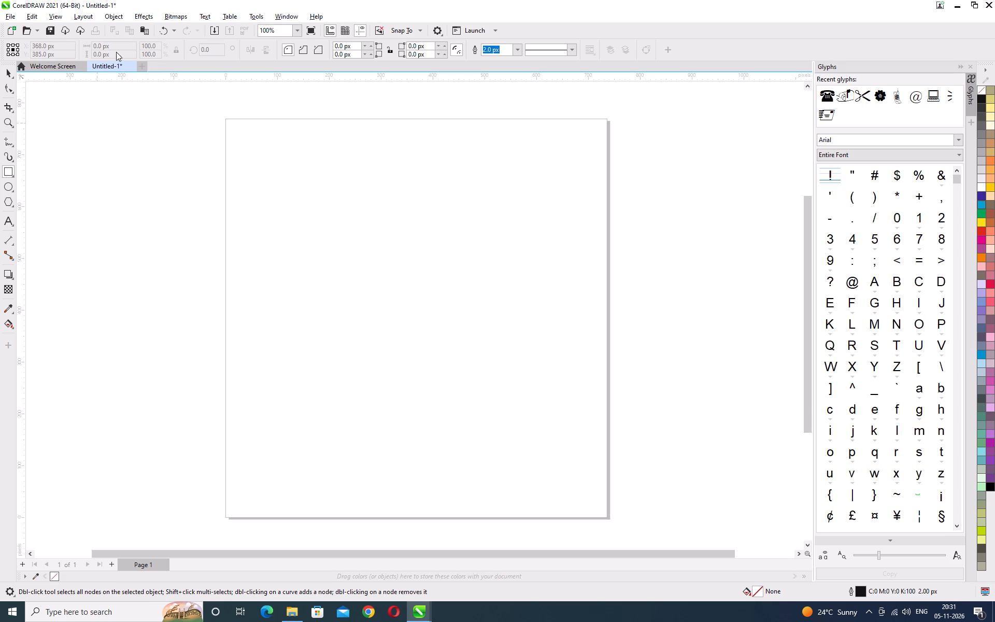
Draw a rectangle about 277 × 325 px overlapping the page's left edge.
left_click(9, 174)
left_click_drag(139, 186, 139, 187)
left_click_drag(139, 187, 283, 355)
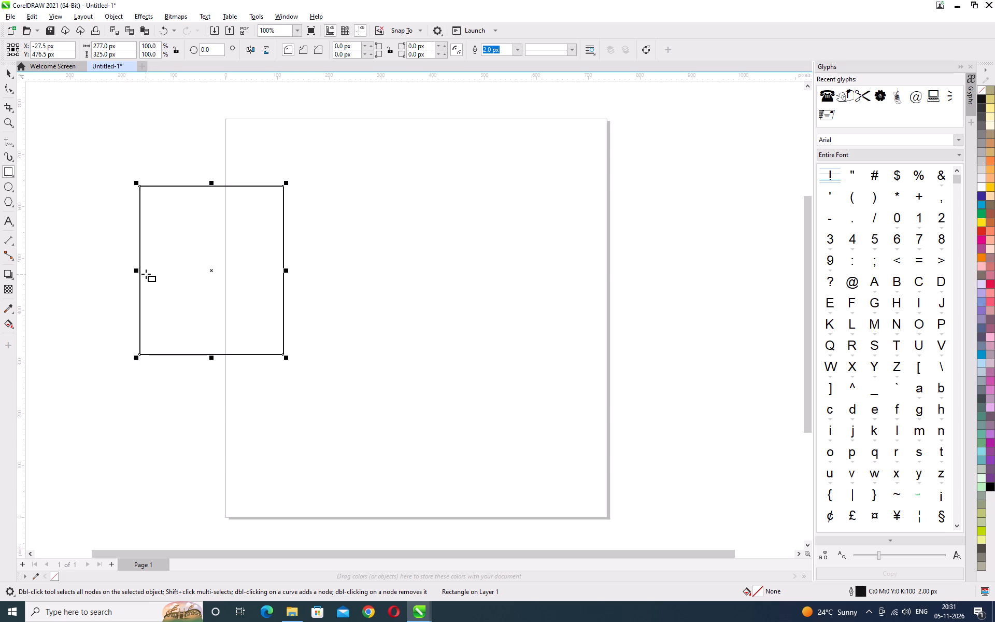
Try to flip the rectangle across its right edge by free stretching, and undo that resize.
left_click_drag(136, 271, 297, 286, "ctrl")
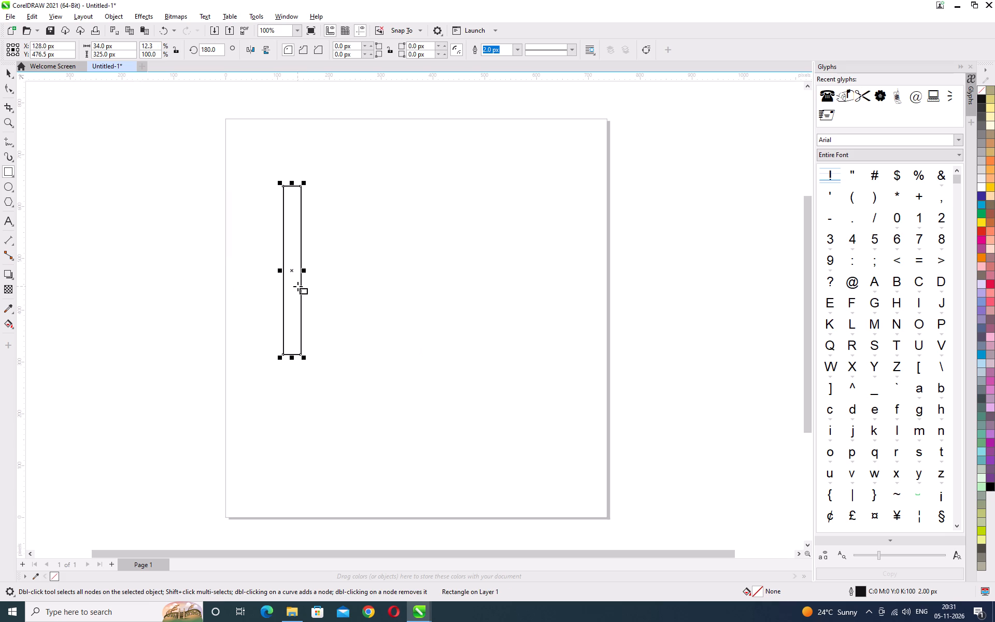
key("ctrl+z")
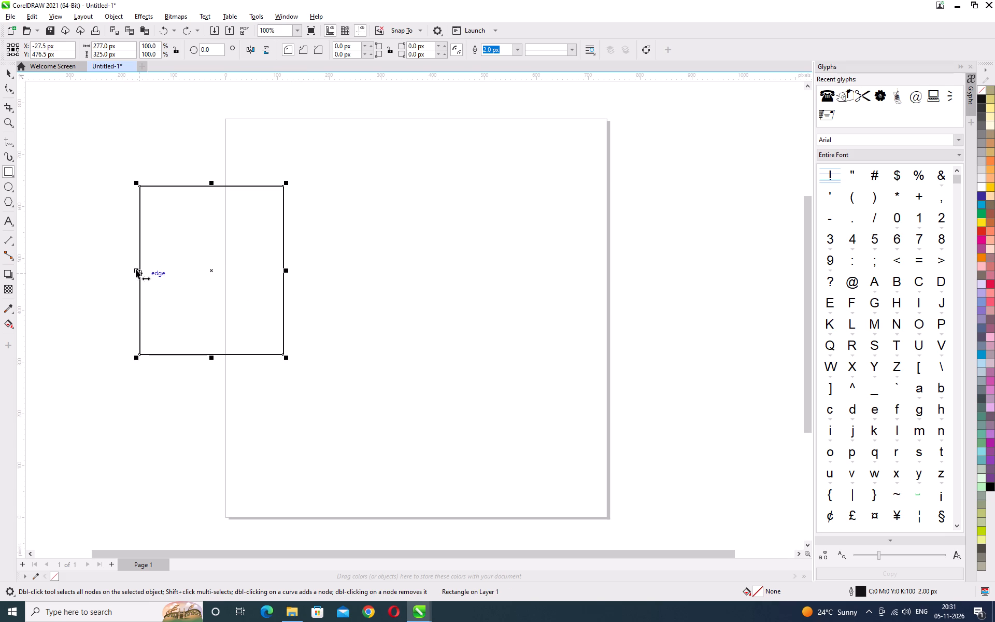
Mirror the rectangle horizontally across its right edge at its full width so it sits inside the page.
left_click_drag(136, 268, 138, 268, "ctrl")
left_click_drag(138, 268, 352, 288, "ctrl")
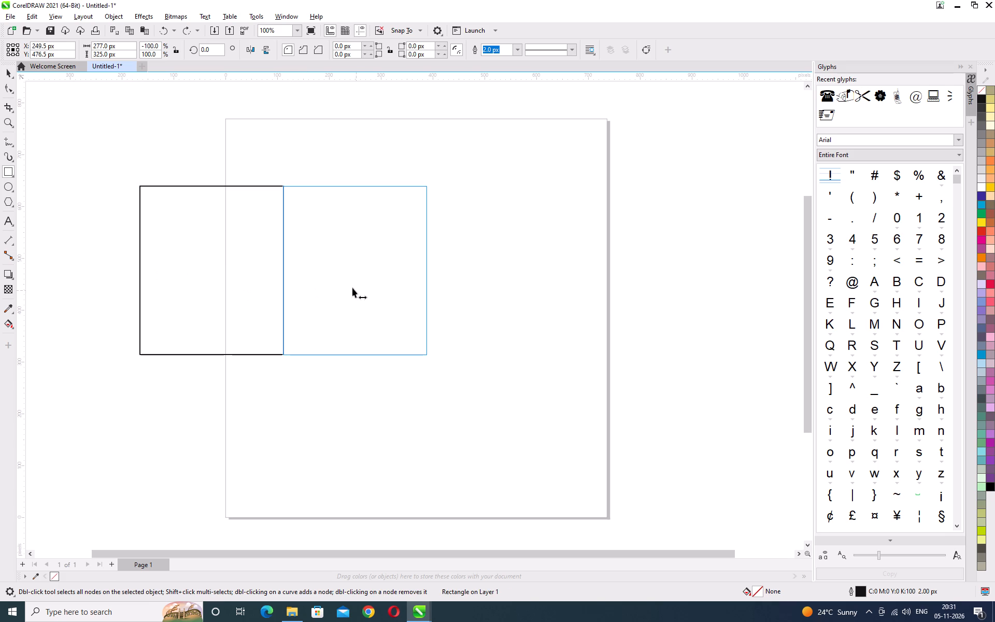
left_click_drag(352, 288, 353, 288, "ctrl")
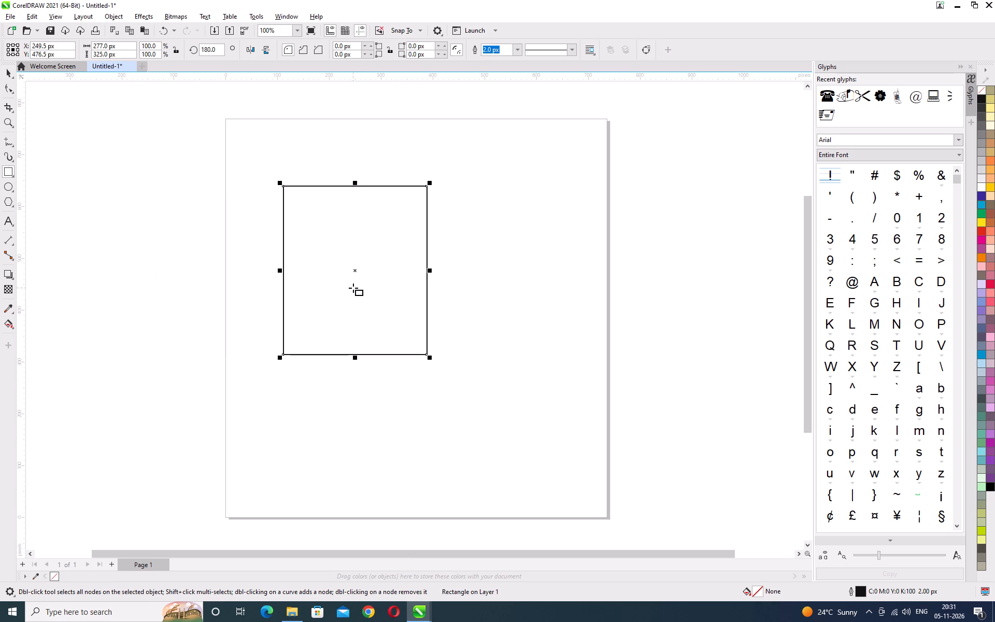
Duplicate the rectangle, snap the copy flush against the original's left side with their tops aligned, and deselect it.
key("ctrl+c")
key("ctrl+v")
left_click_drag(353, 271, 317, 268)
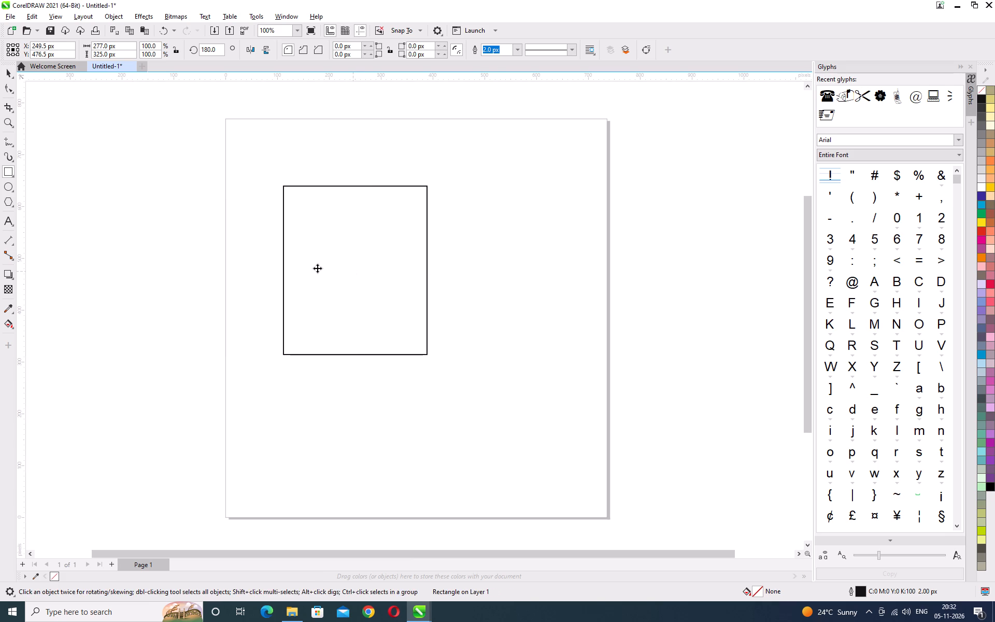
left_click_drag(317, 268, 205, 280)
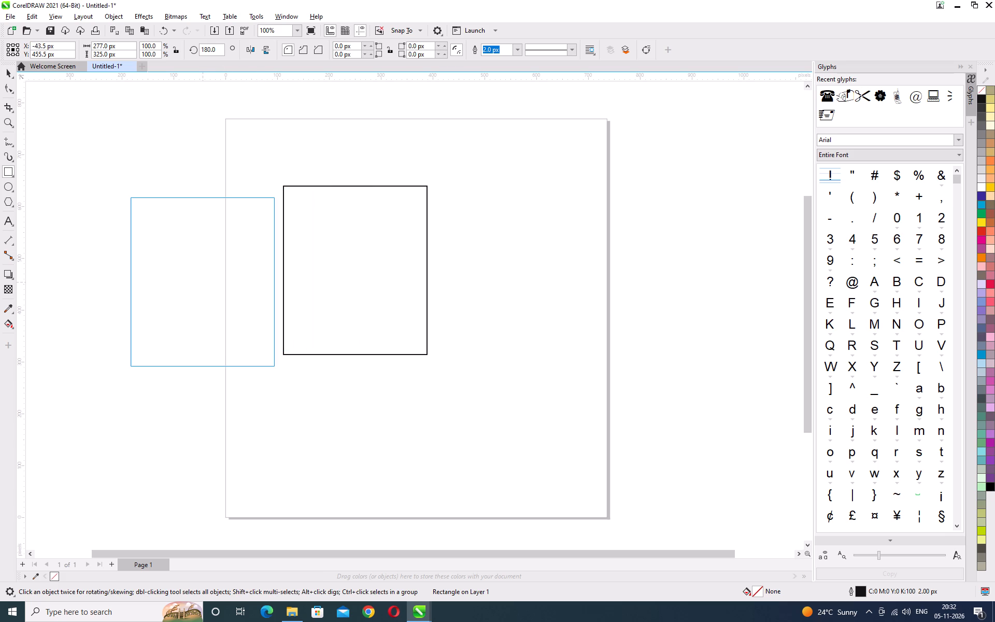
left_click_drag(205, 280, 213, 269)
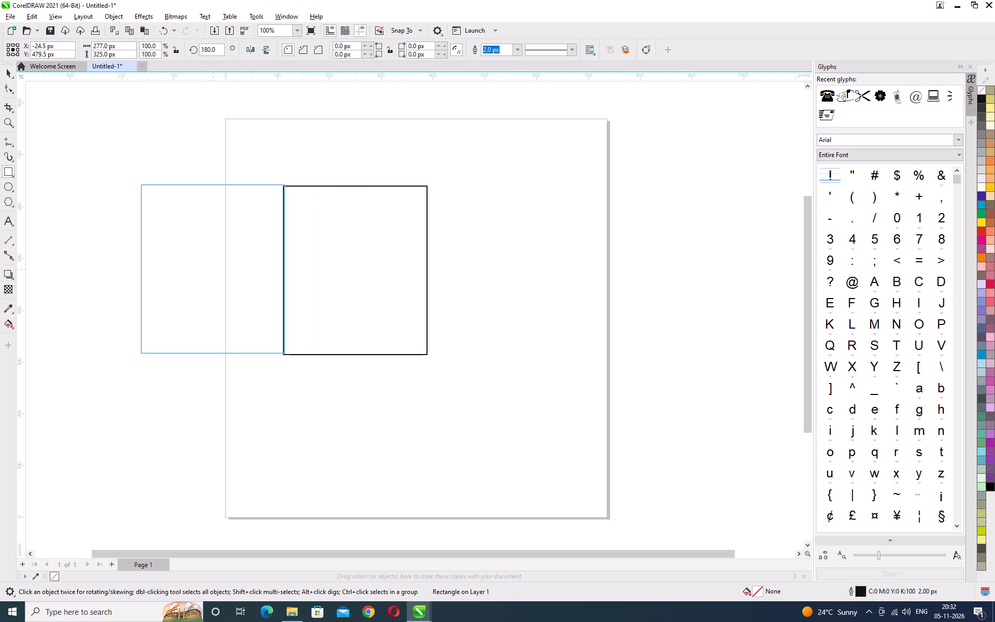
left_click_drag(213, 269, 211, 271)
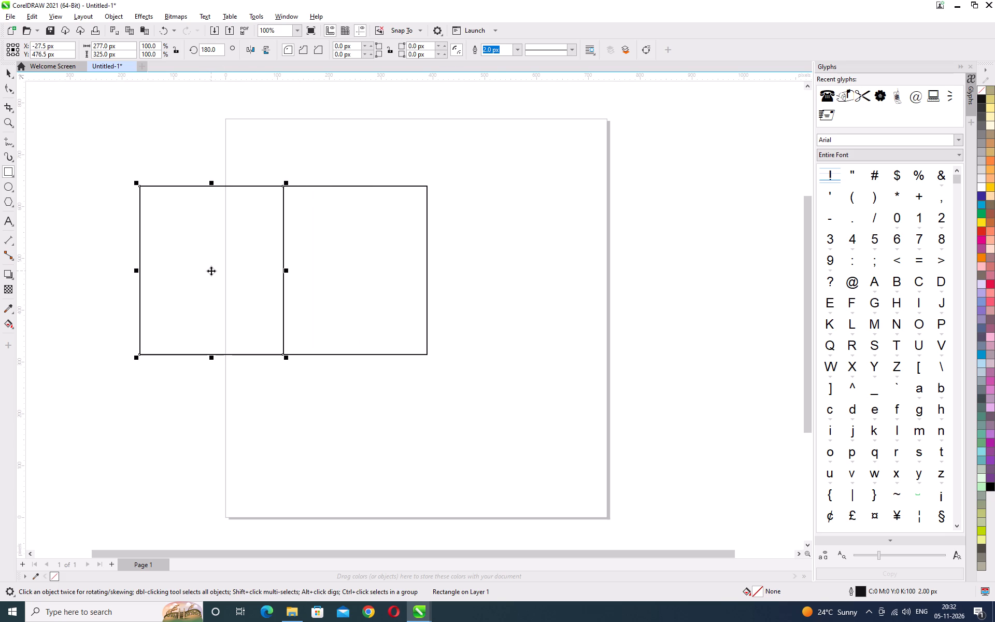
left_click_drag(8, 72, 34, 89)
left_click(118, 143)
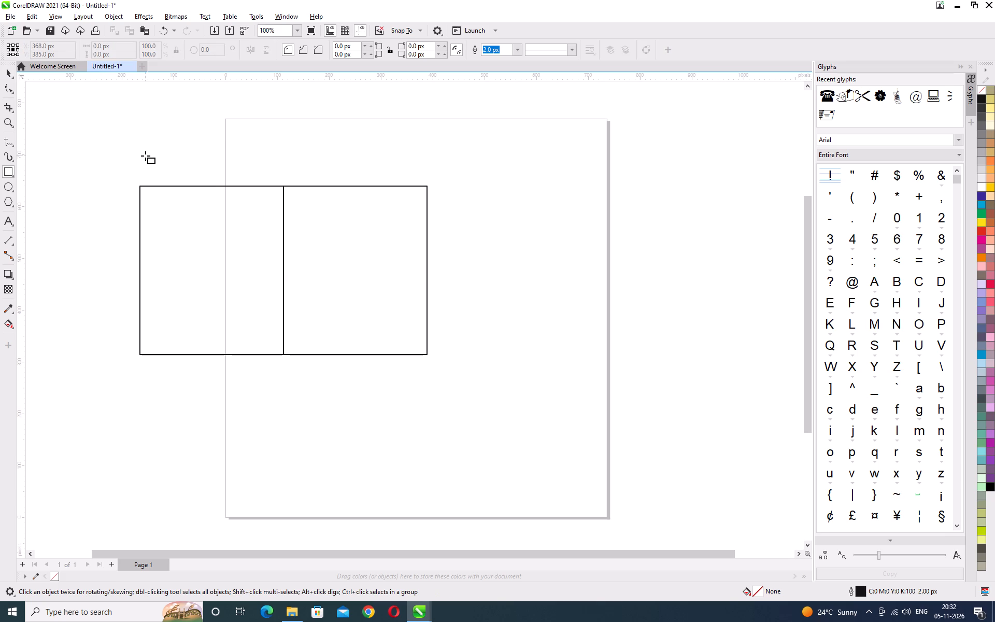
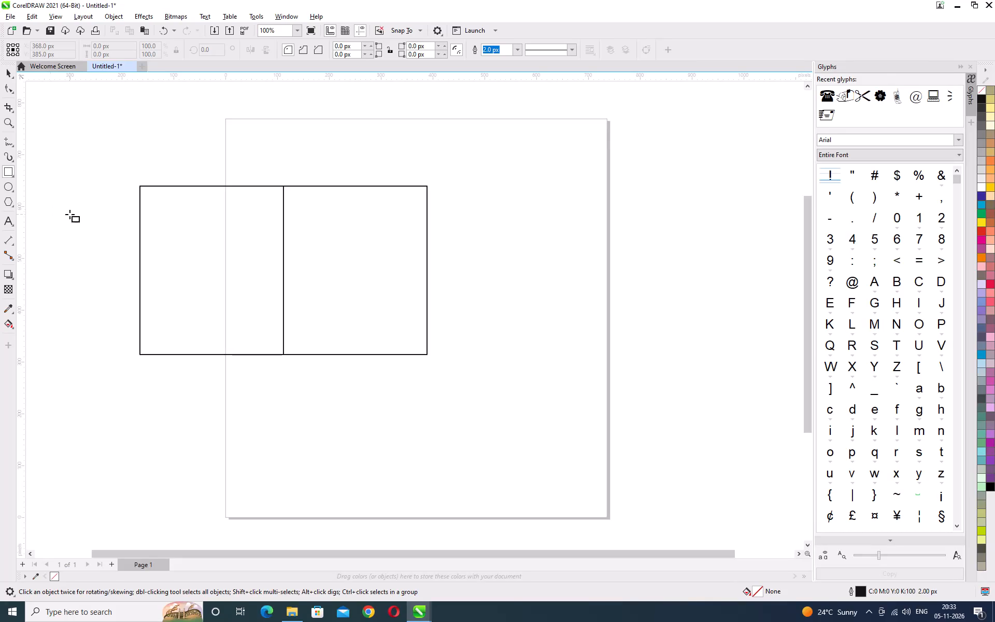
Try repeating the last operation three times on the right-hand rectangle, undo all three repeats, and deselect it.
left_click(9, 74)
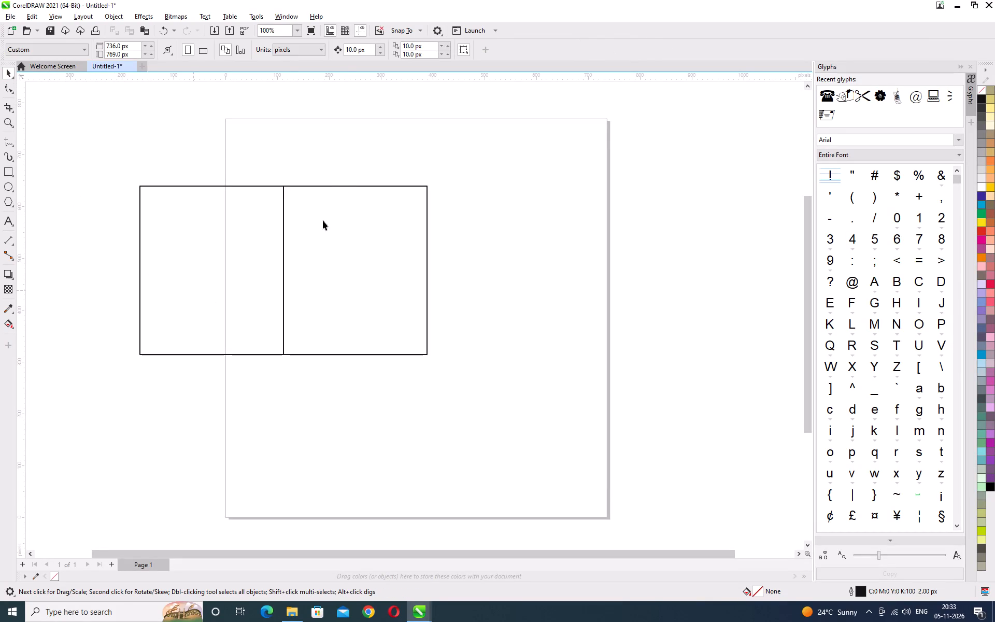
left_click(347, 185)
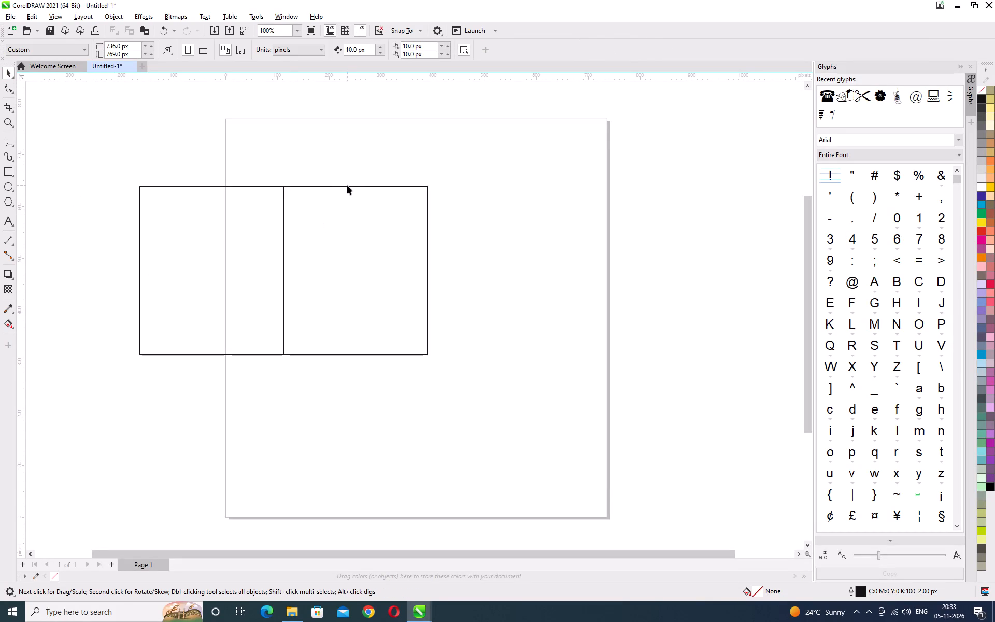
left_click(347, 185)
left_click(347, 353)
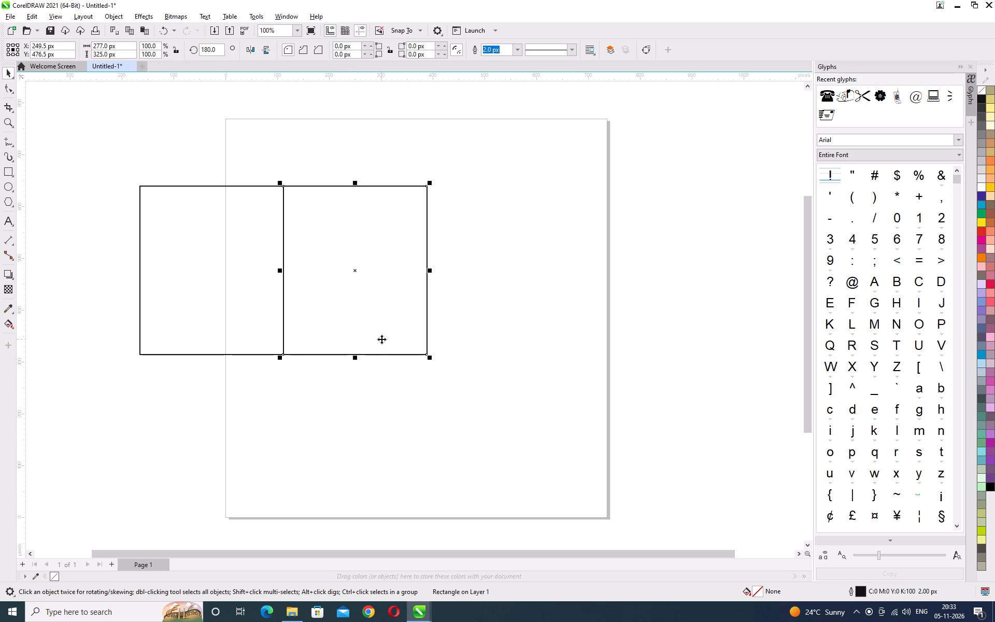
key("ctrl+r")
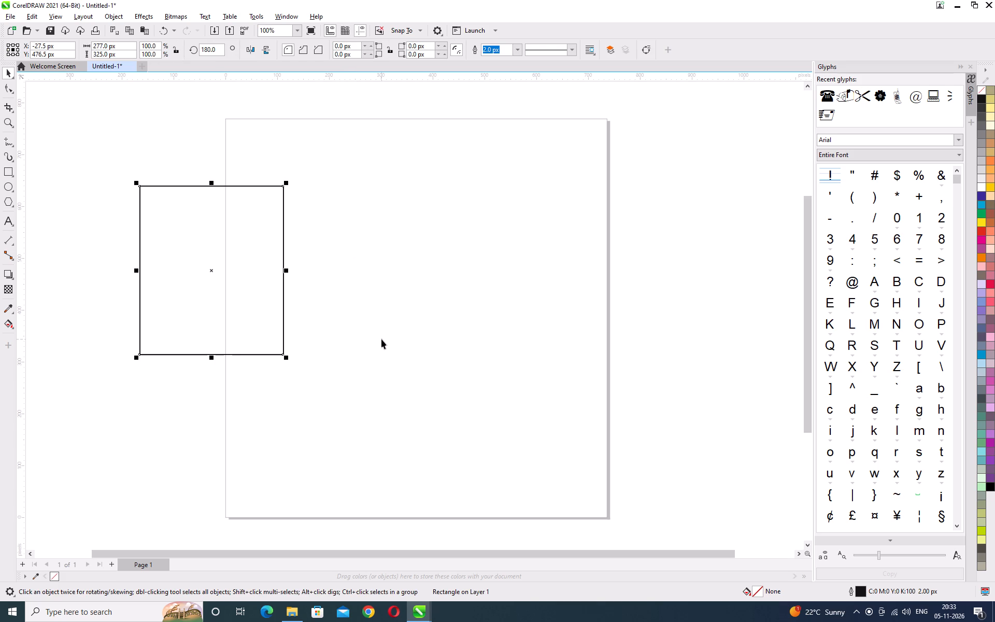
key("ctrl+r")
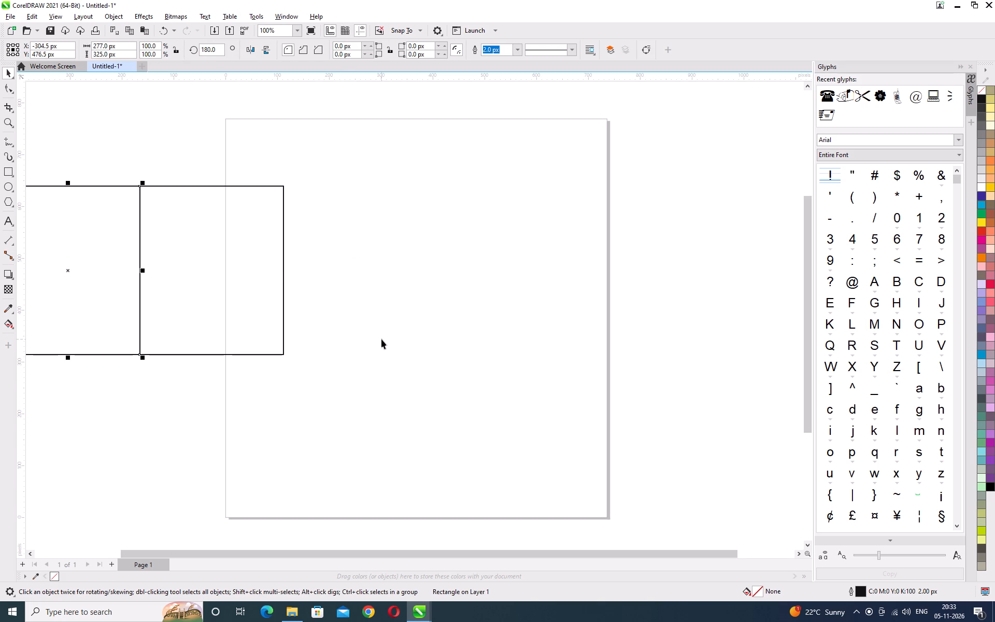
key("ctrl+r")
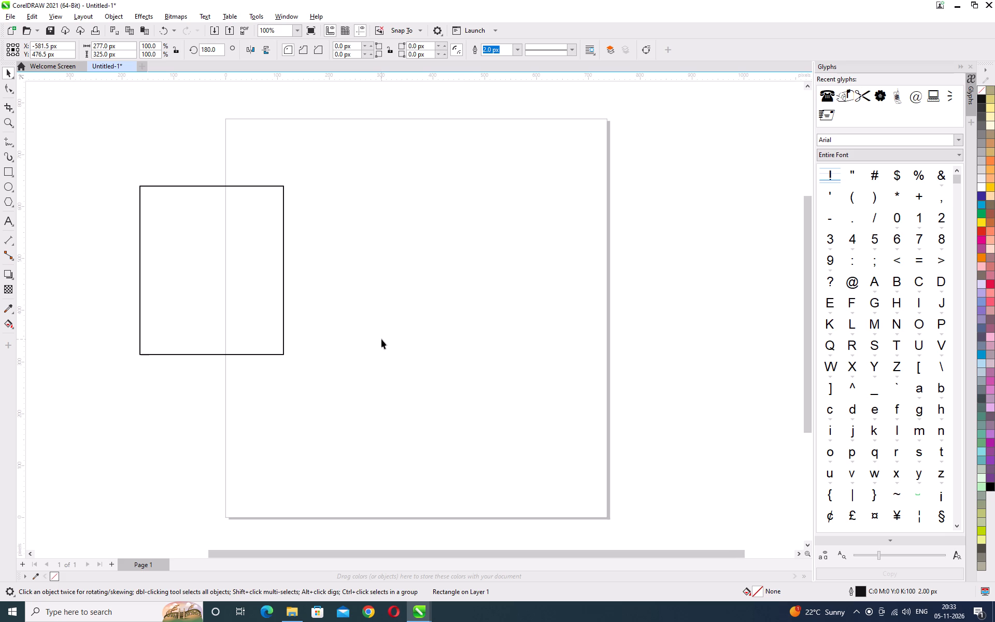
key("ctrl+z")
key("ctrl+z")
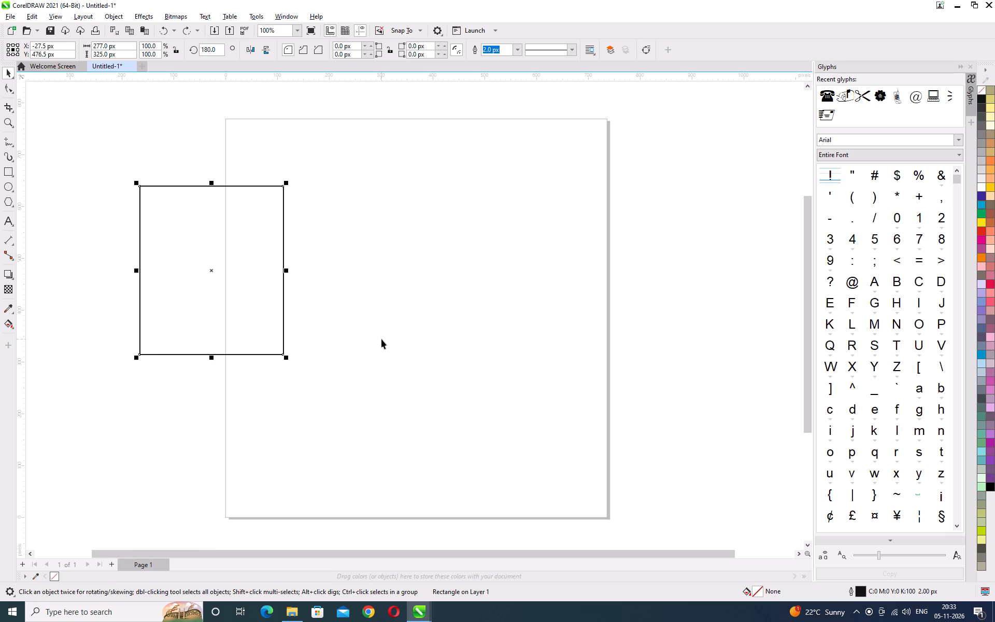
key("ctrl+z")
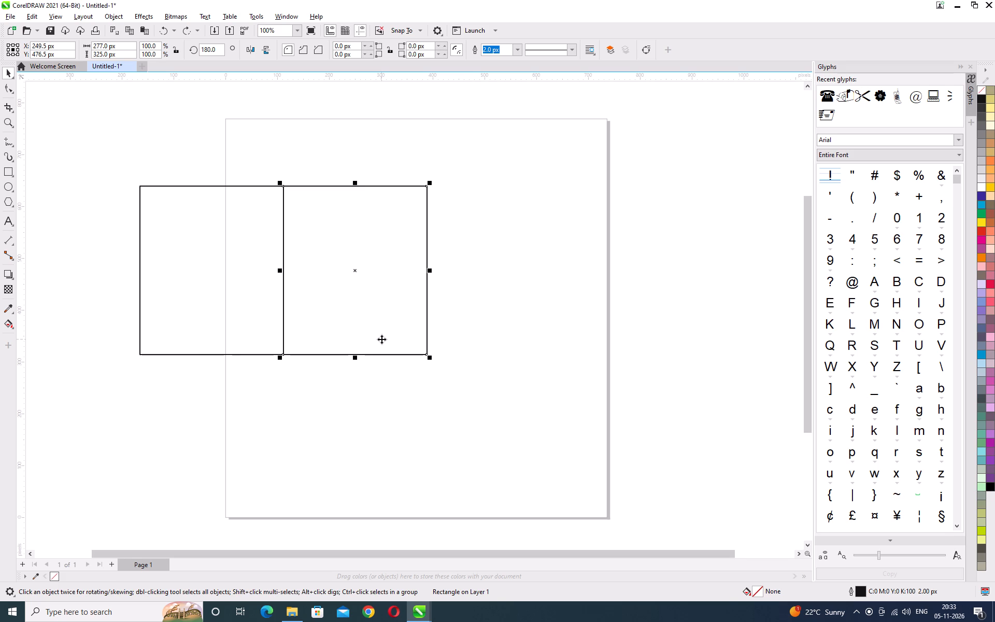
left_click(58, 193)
Paste two copies of the right-hand rectangle in place and move one beside its right edge, centred at about X 529.5, Y 479.5 px.
left_click(386, 354)
key("ctrl+c")
key("ctrl+v")
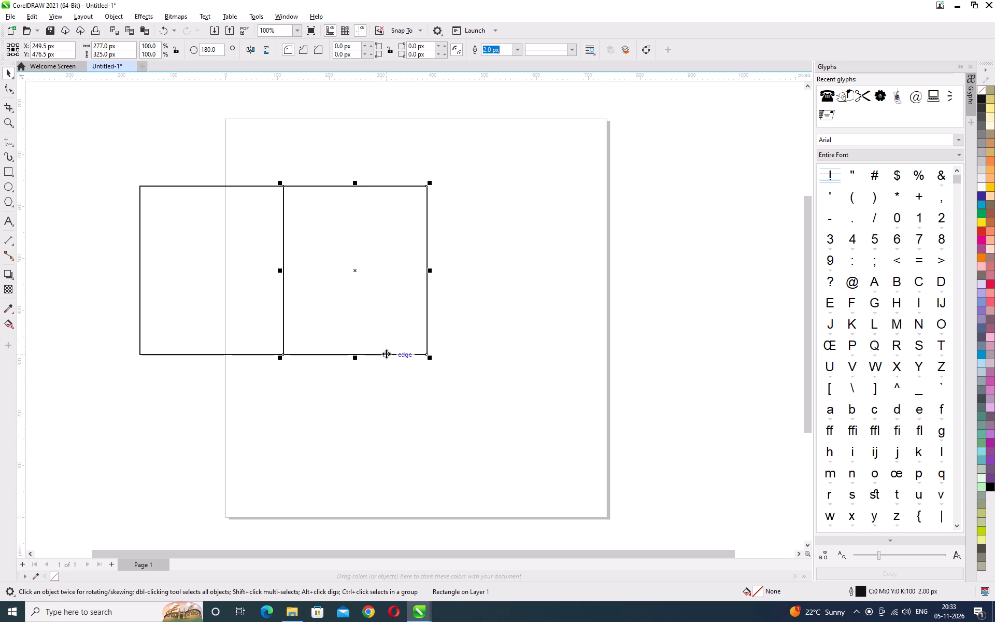
key("ctrl+c")
key("ctrl+v")
left_click_drag(352, 270, 399, 274)
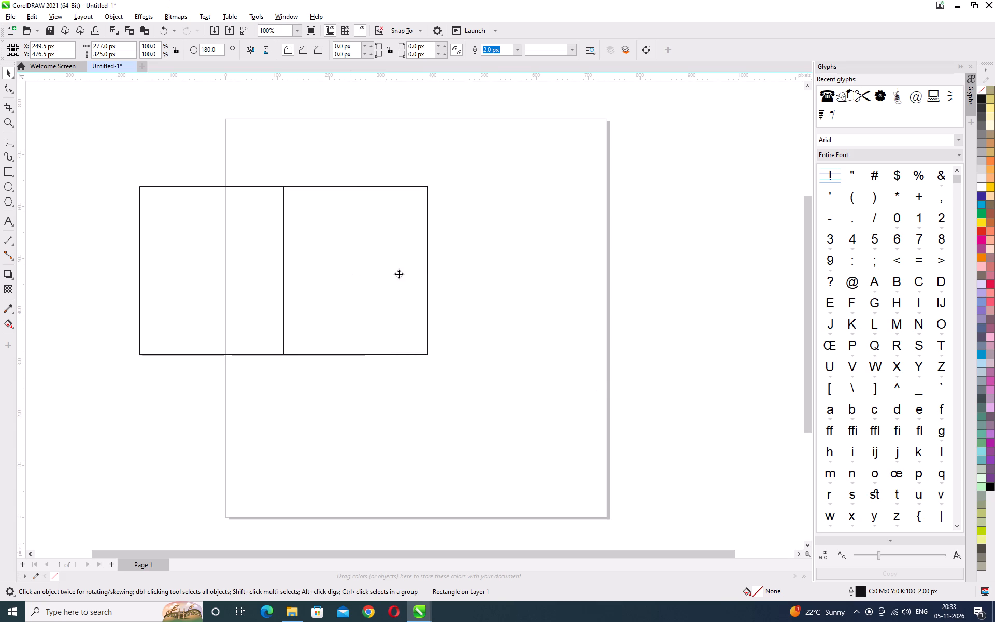
left_click_drag(399, 274, 500, 268)
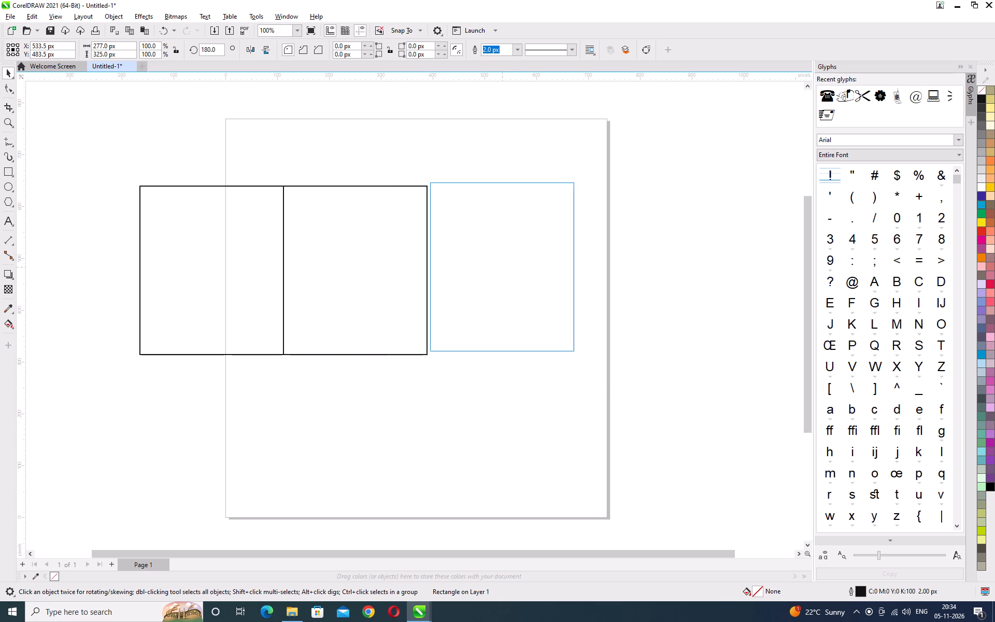
left_click_drag(500, 268, 500, 272)
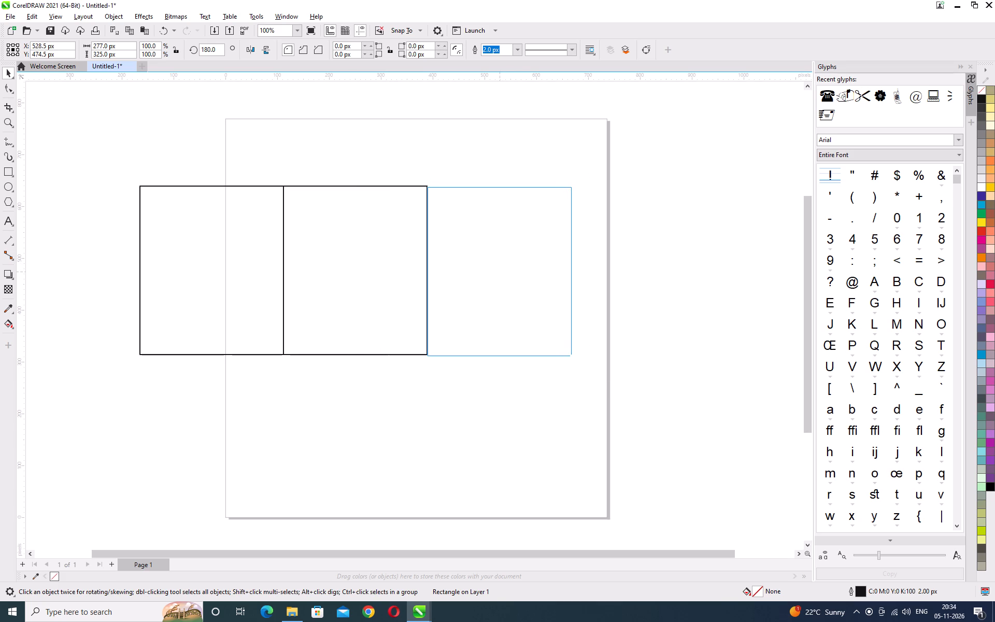
left_click_drag(500, 272, 497, 272)
left_click(497, 272)
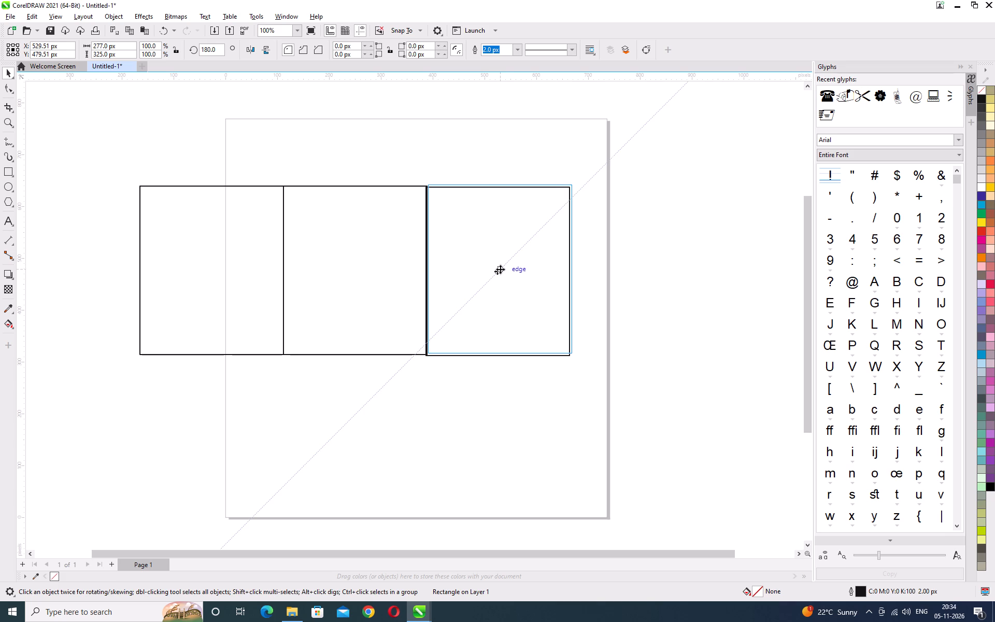
left_click(391, 462)
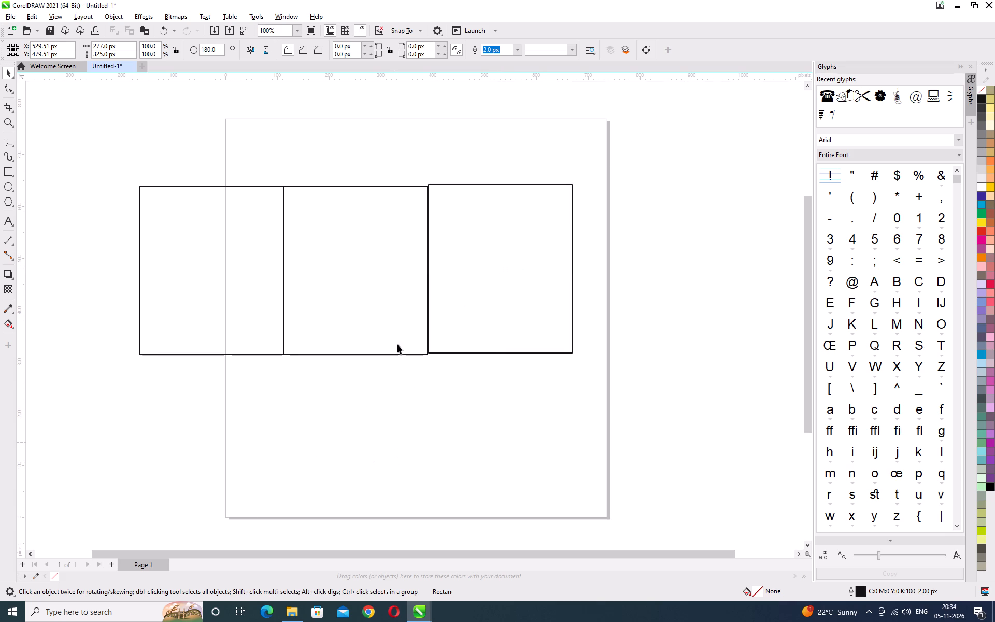
Move the remaining stacked copy to the far end of the row, against the third rectangle, centred at about X 806.5, Y 481.5 px.
left_click(395, 354)
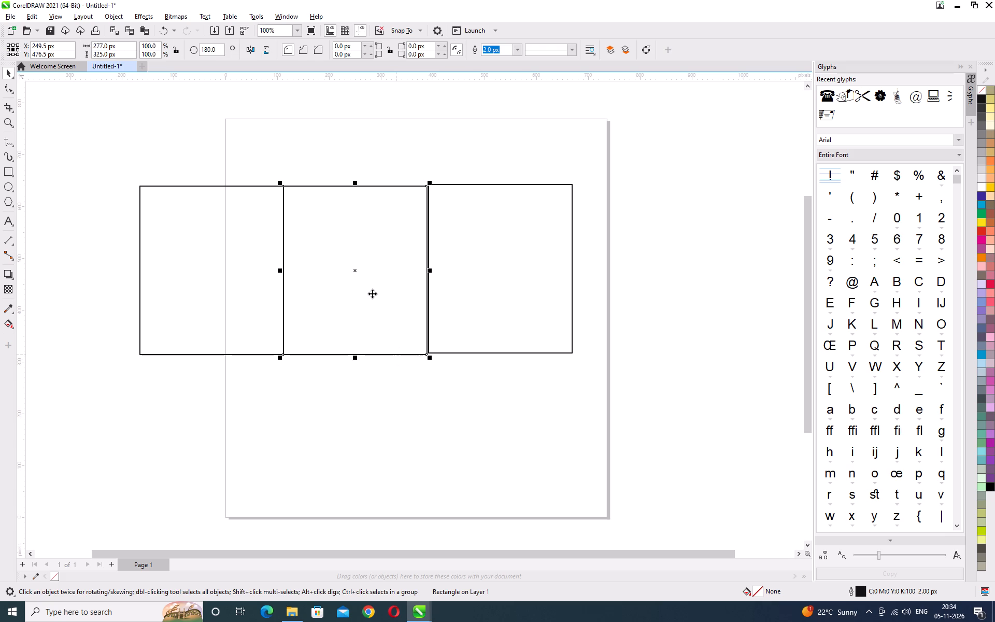
left_click_drag(357, 271, 622, 263)
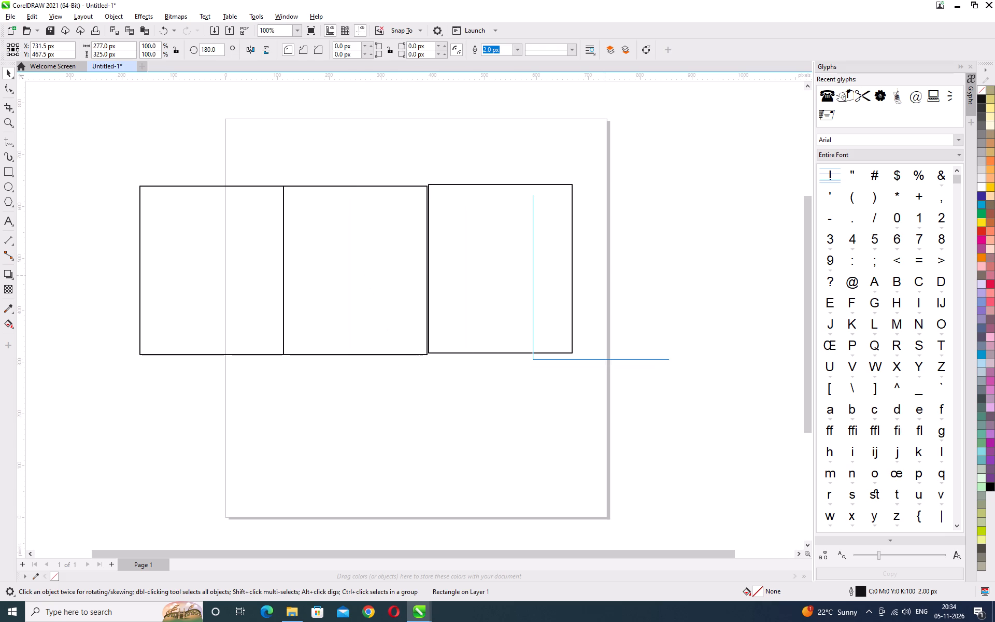
left_click_drag(622, 263, 647, 270)
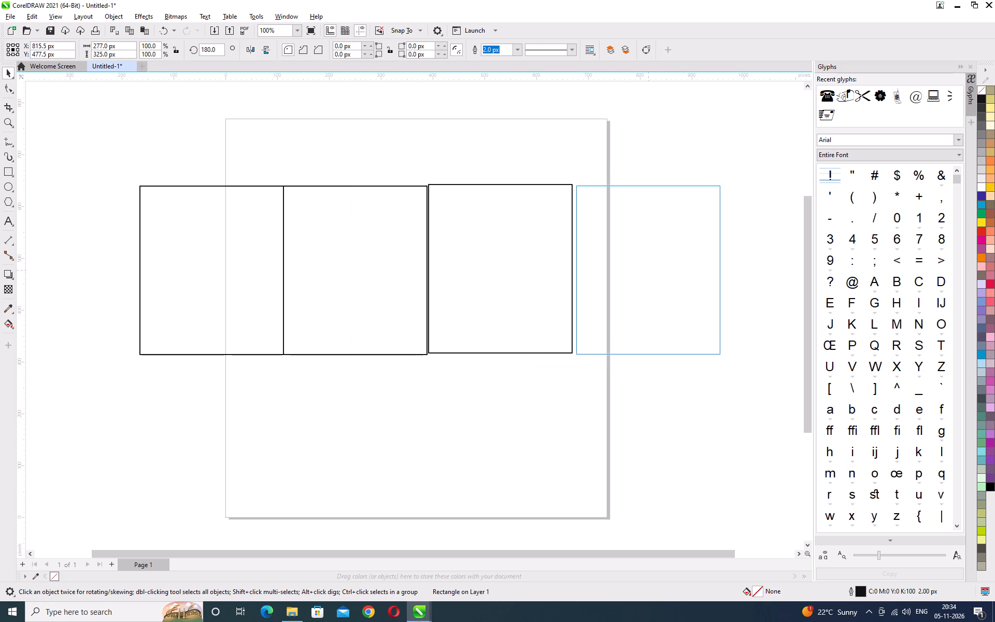
left_click_drag(647, 270, 644, 268)
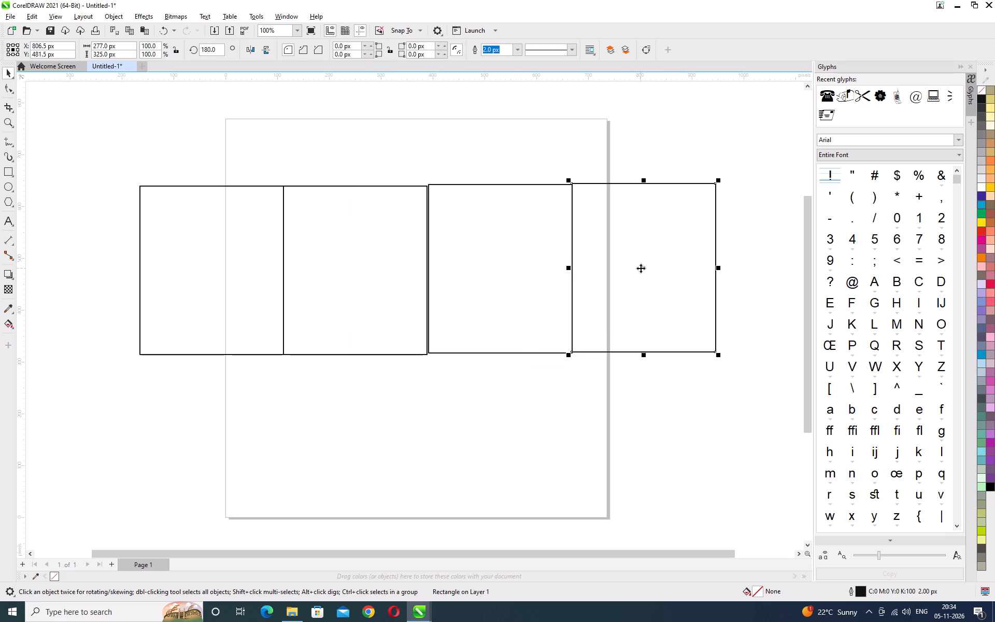
left_click(537, 405)
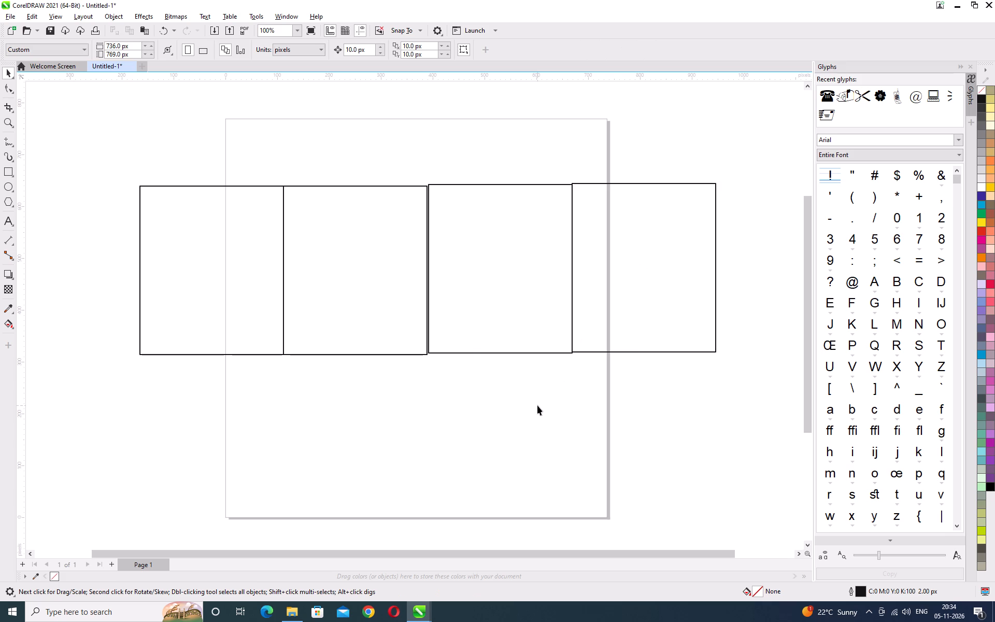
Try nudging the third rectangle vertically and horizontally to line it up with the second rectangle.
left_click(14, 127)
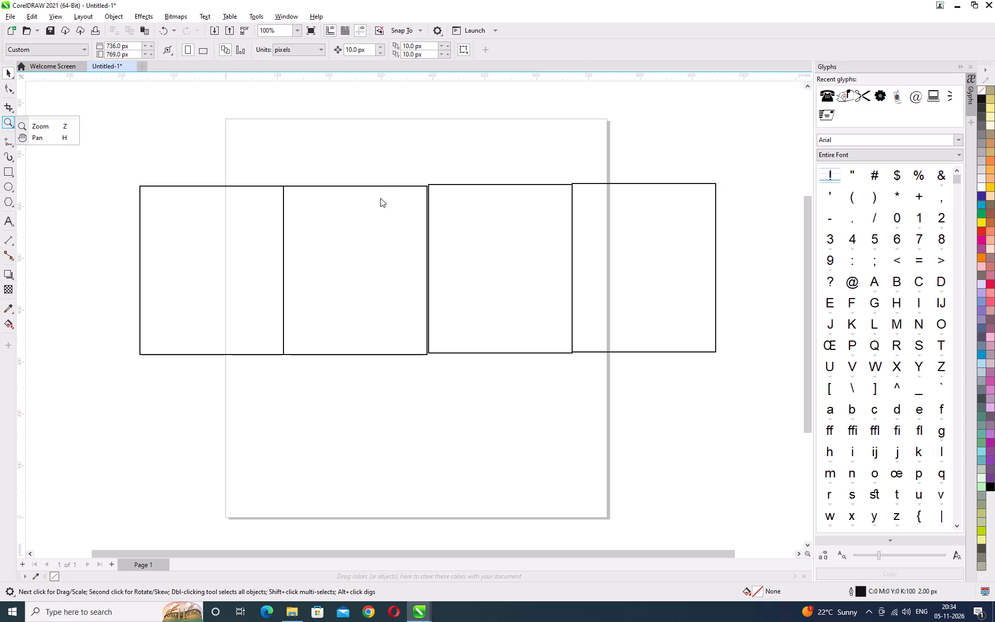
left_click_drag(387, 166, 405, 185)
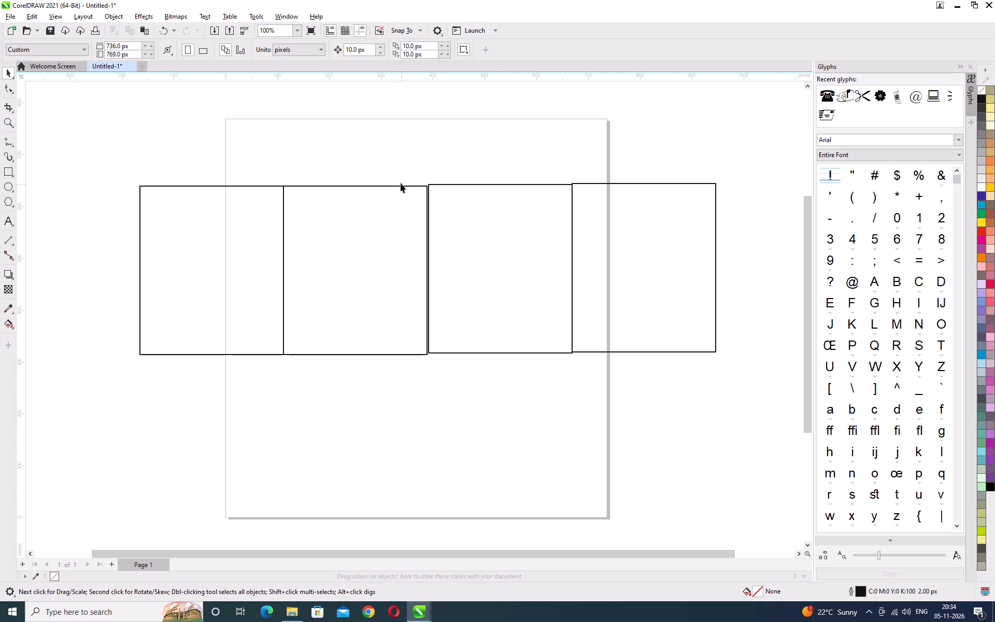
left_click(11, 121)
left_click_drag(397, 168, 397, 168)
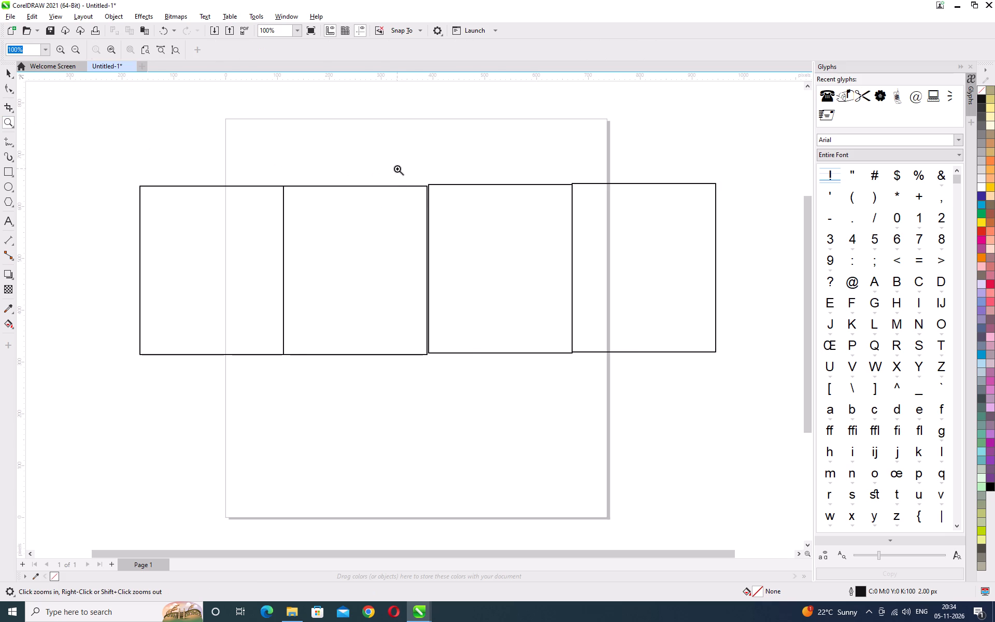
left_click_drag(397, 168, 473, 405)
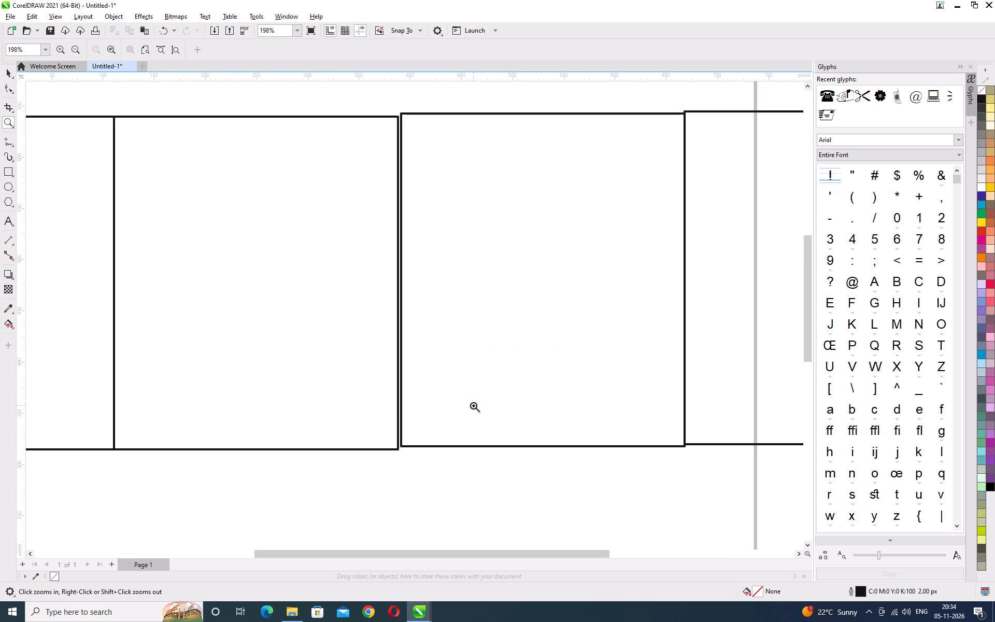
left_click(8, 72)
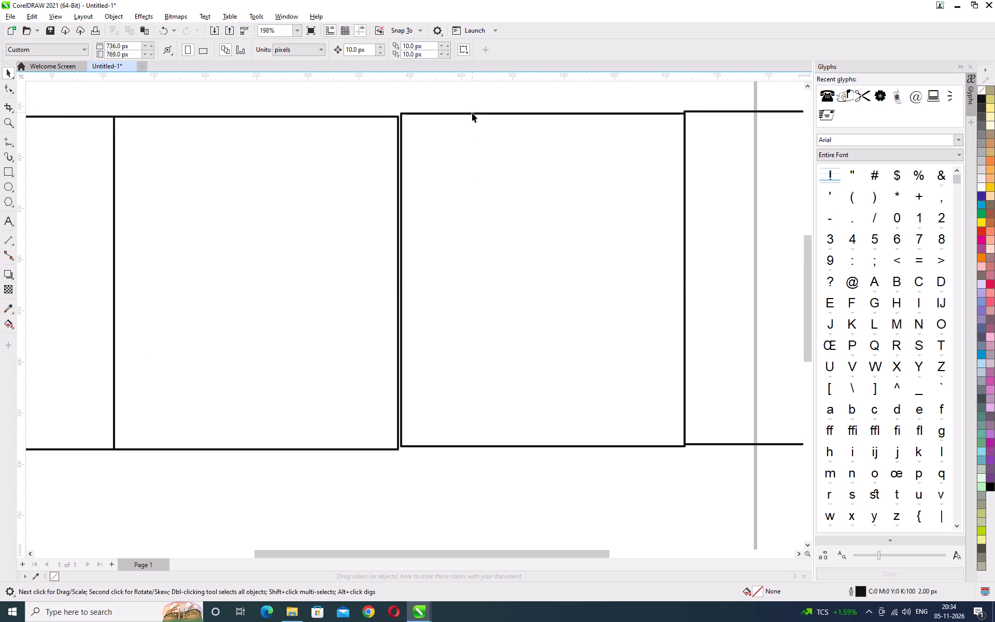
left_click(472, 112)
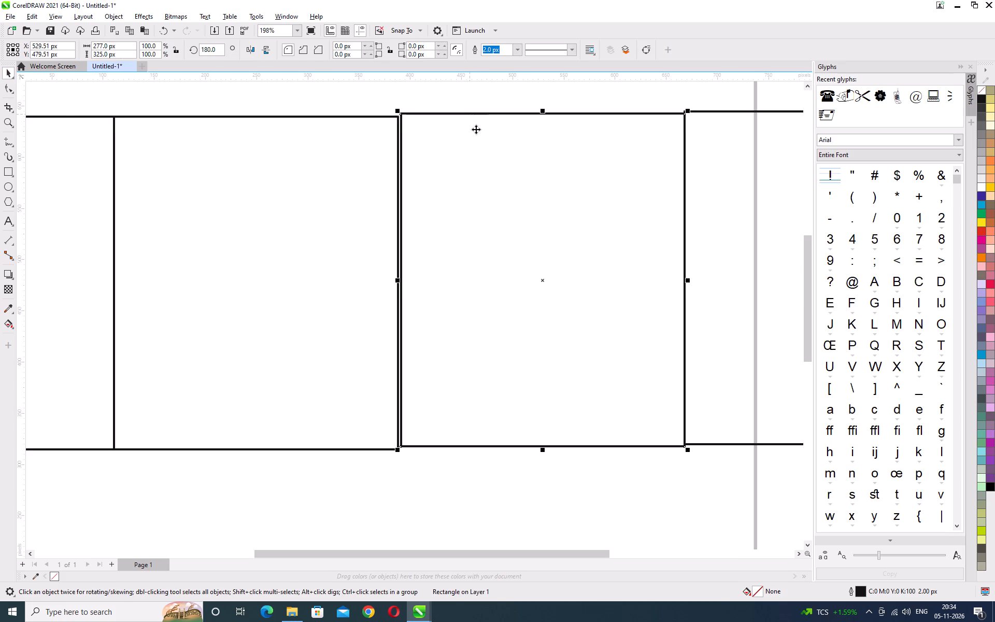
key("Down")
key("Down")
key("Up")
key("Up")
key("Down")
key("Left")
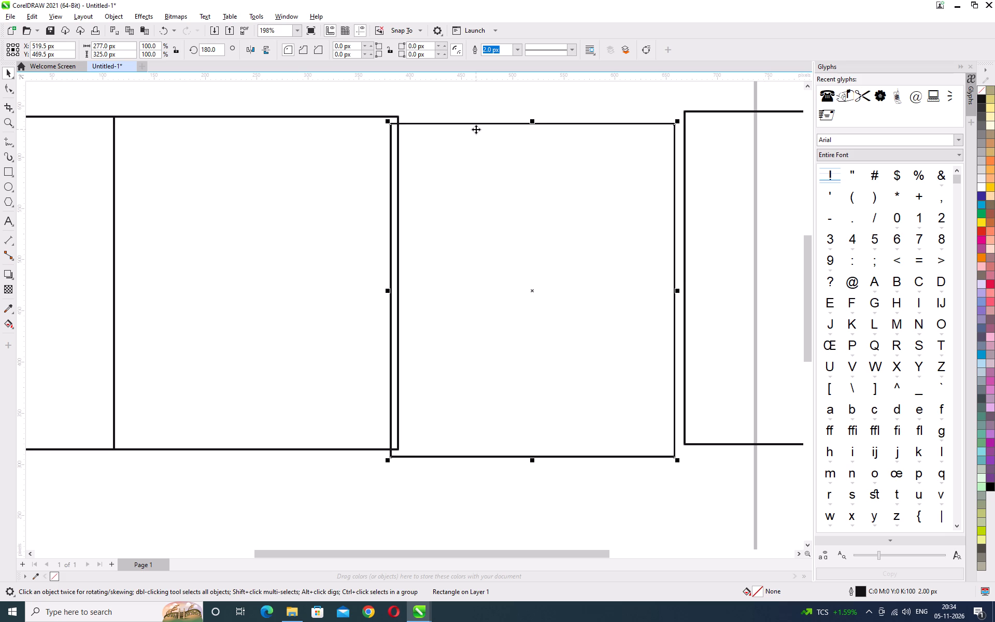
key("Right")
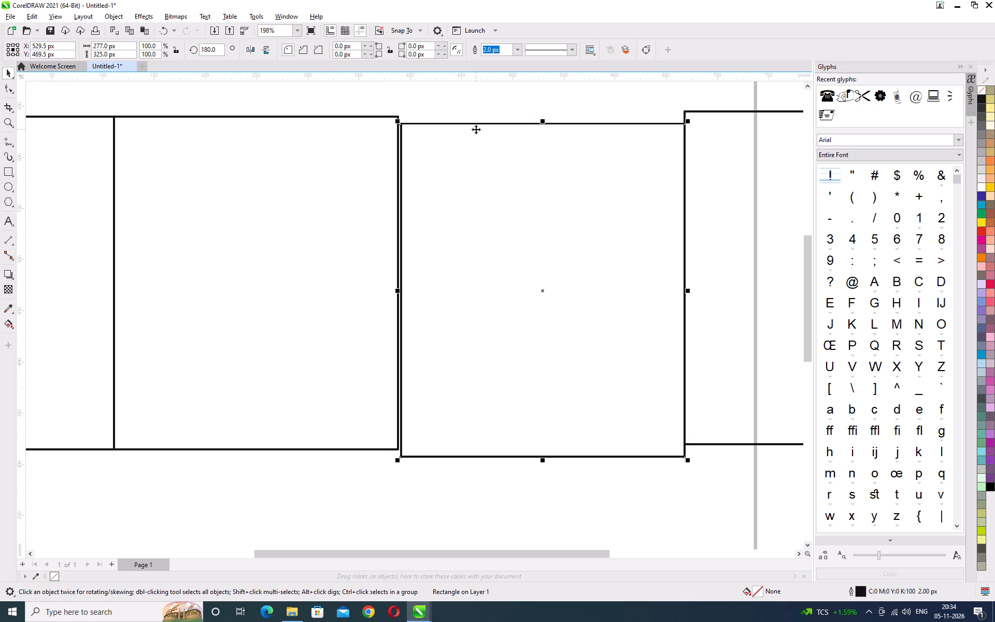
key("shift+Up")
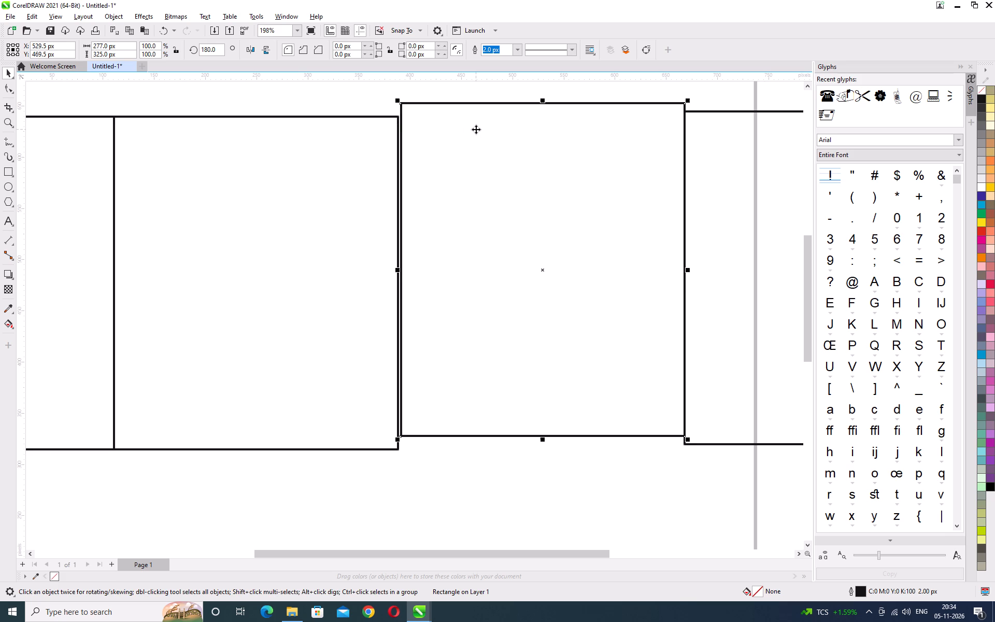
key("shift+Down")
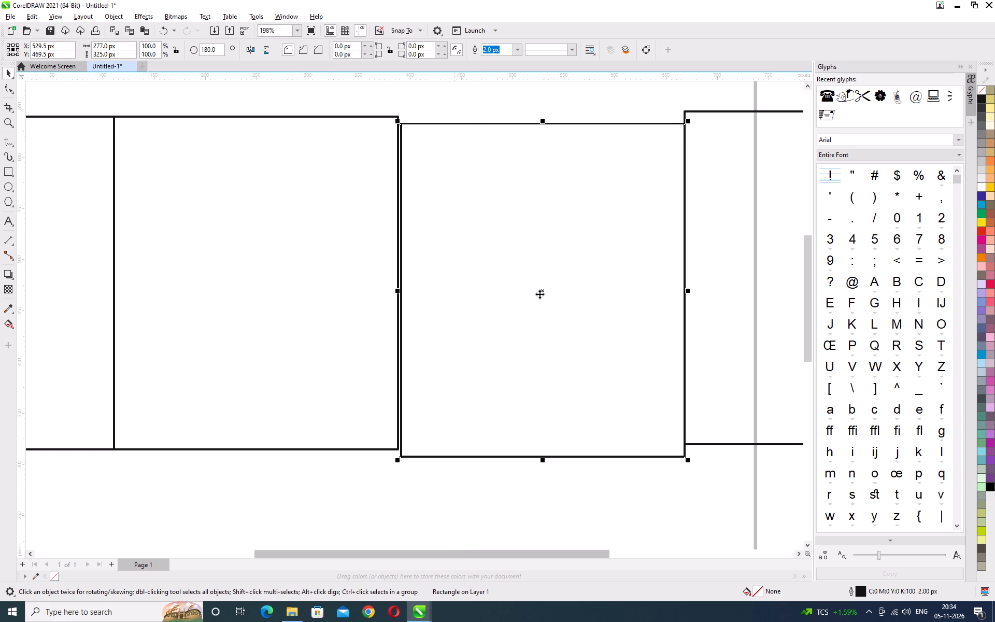
Move the third rectangle closer to the second one, centred at about X 528.5, Y 478.5 px.
left_click_drag(542, 291, 536, 288)
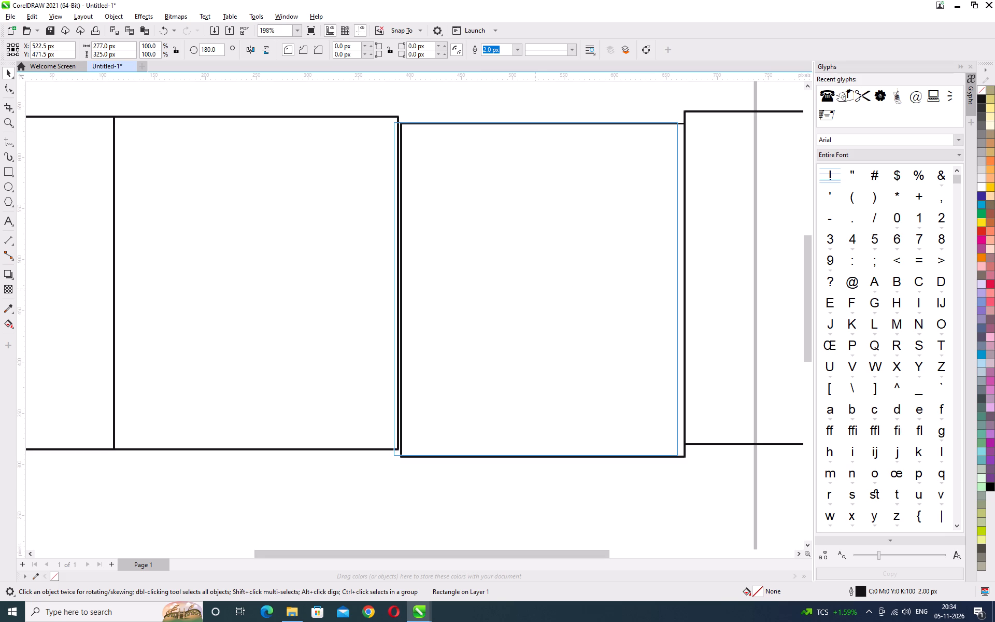
left_click_drag(536, 288, 542, 280)
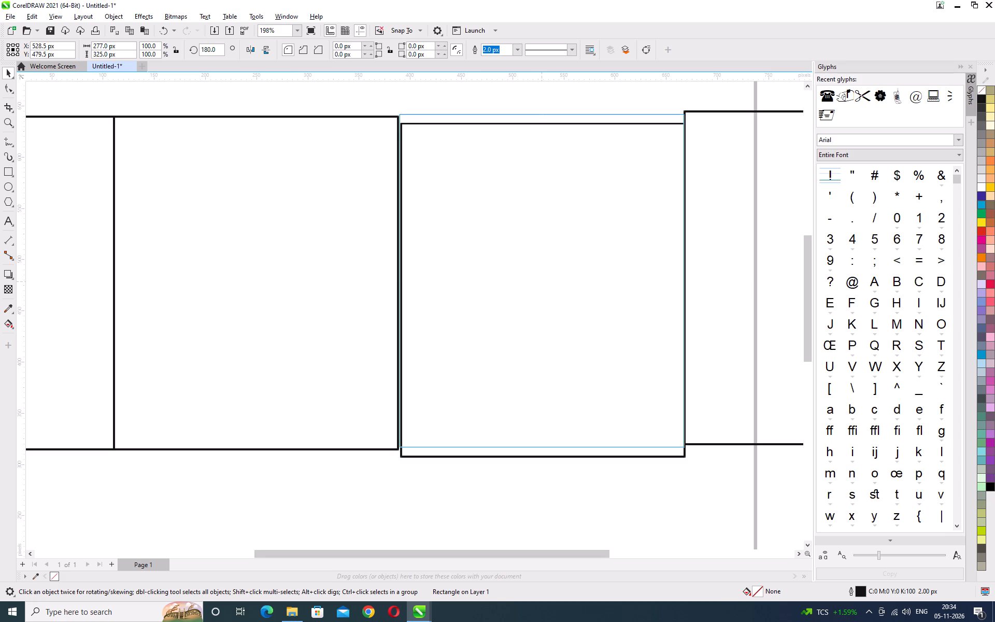
left_click_drag(542, 280, 542, 281)
left_click(508, 491)
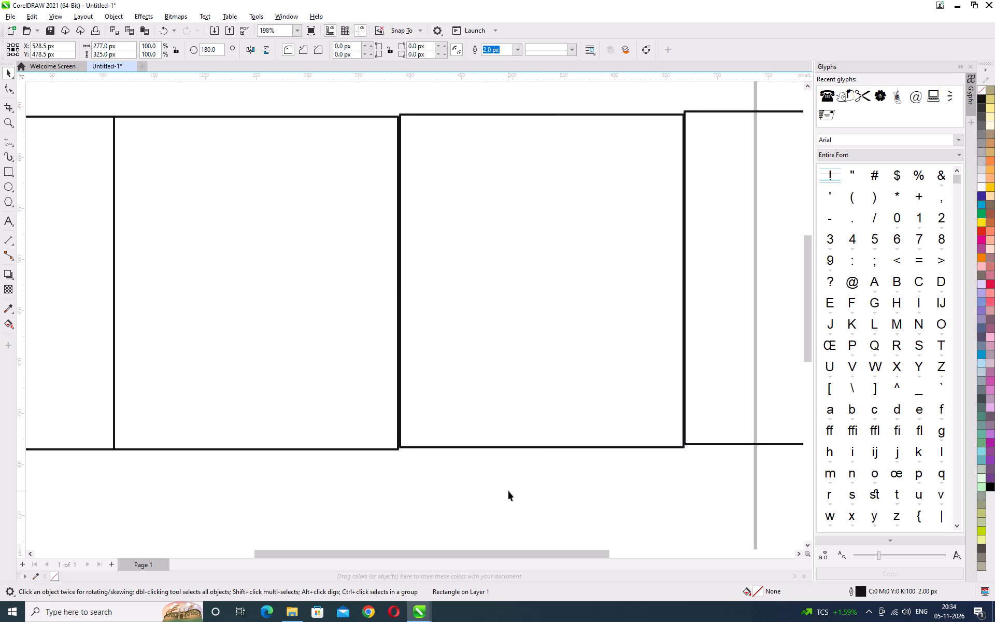
Stretch the third rectangle vertically about its centre to a height of about 333 px and deselect it.
left_click(512, 446)
left_click_drag(542, 450, 541, 457)
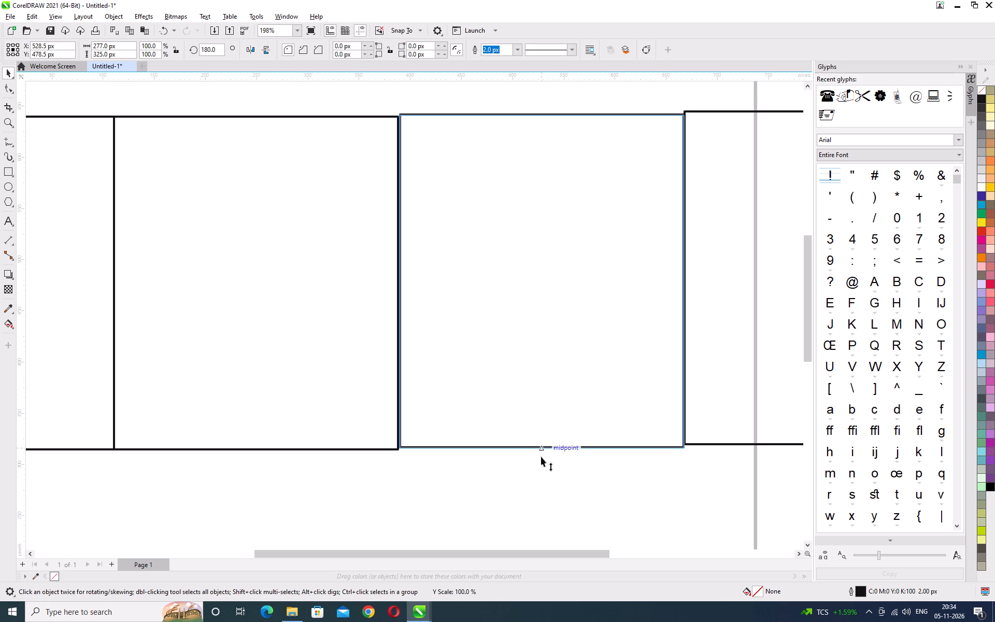
left_click_drag(541, 457, 542, 455)
left_click_drag(542, 455, 542, 455)
left_click_drag(542, 455, 542, 456)
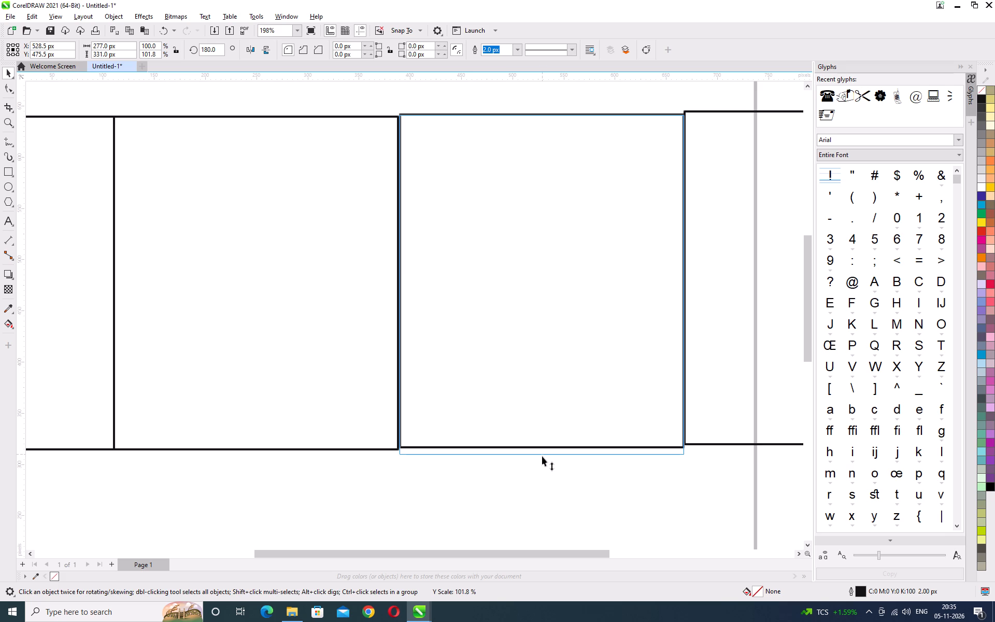
left_click_drag(542, 456, 543, 456)
left_click_drag(543, 456, 544, 455)
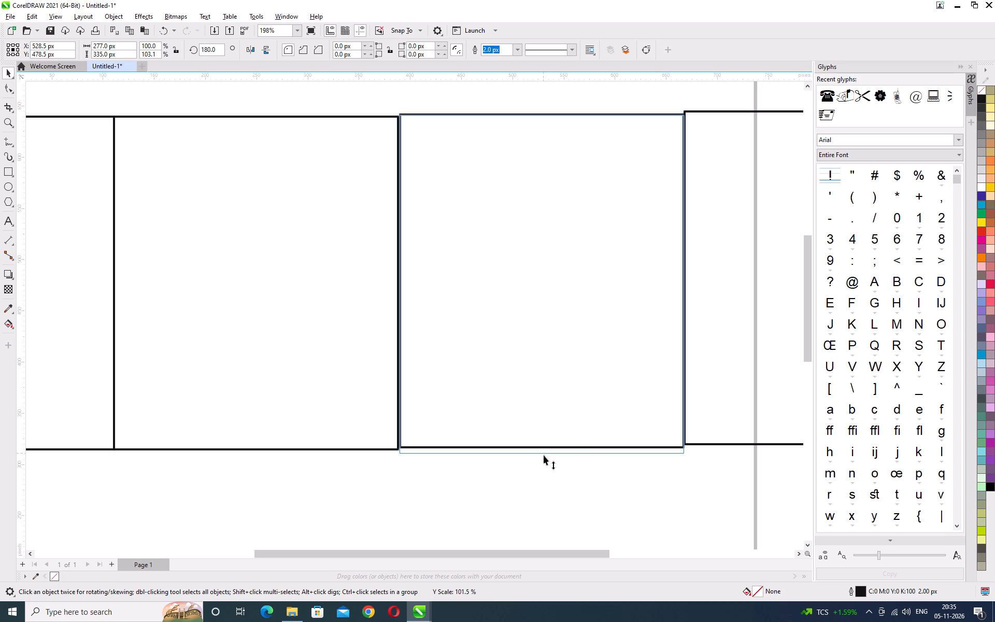
left_click_drag(544, 455, 547, 454)
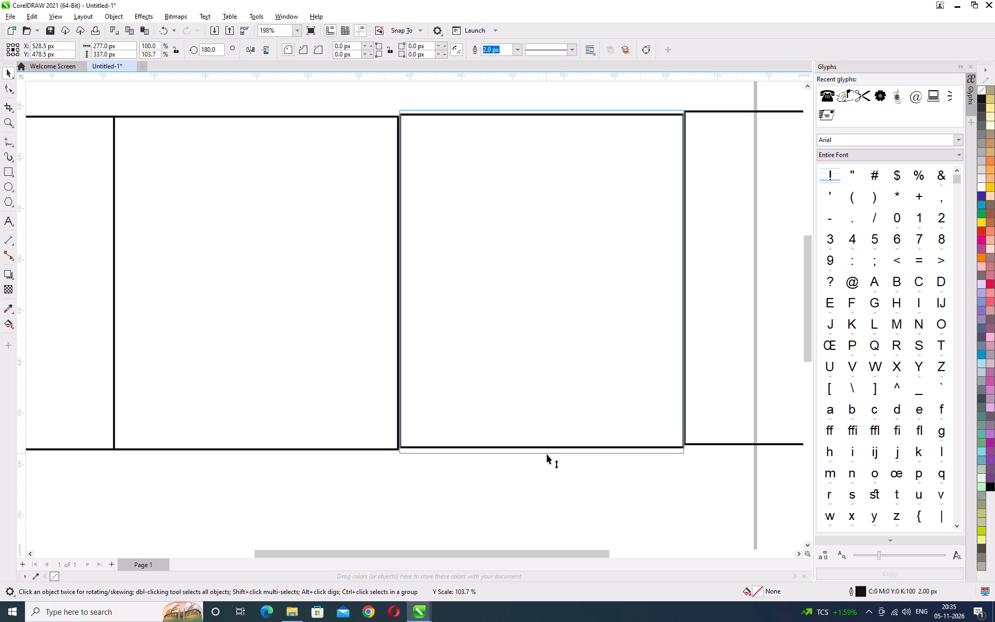
left_click_drag(547, 454, 547, 454)
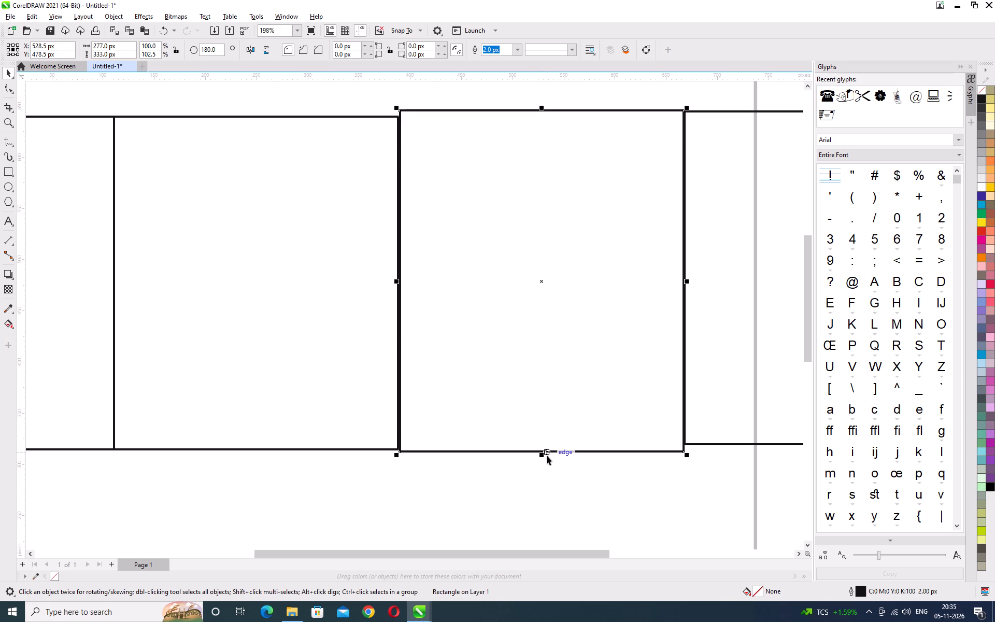
left_click(547, 495)
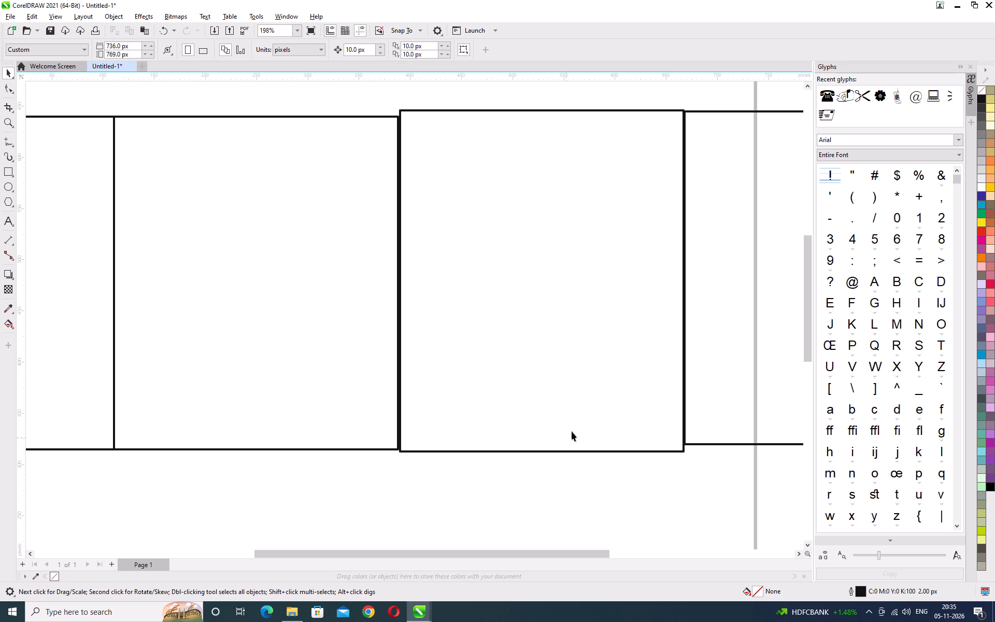
Lower the third rectangle's top edge to line up with the second rectangle's top, and deselect it.
left_click(537, 111)
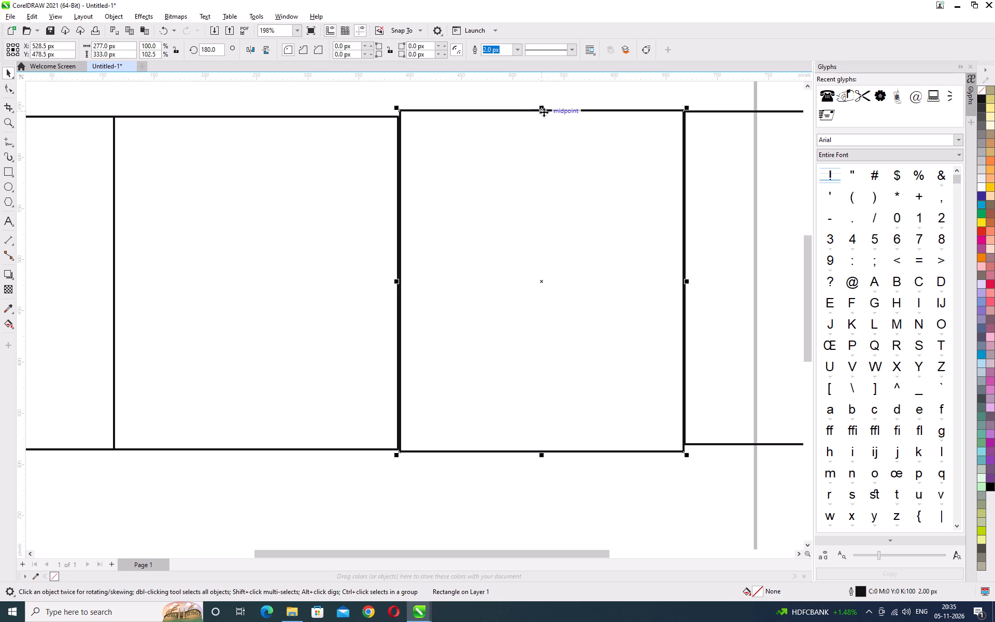
left_click_drag(544, 108, 544, 111)
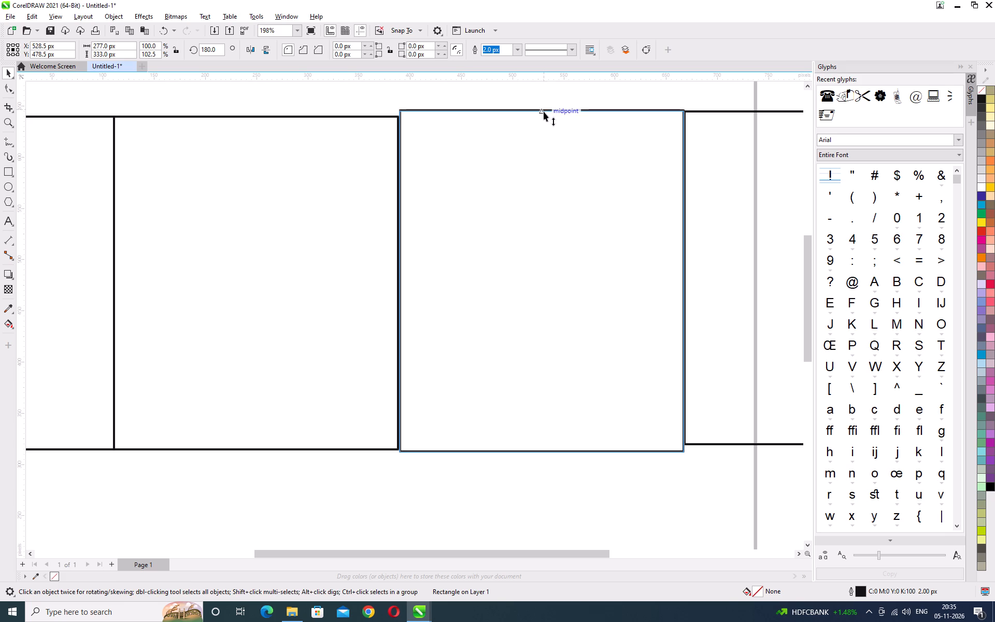
left_click_drag(544, 111, 545, 114)
left_click(534, 96)
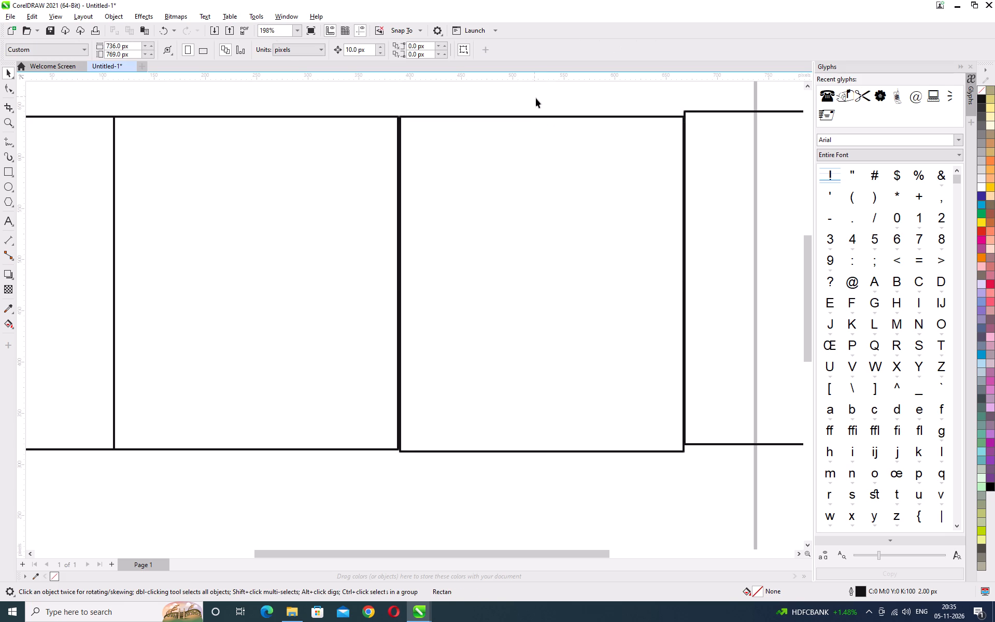
Resize the fourth rectangle to about 327 px high, lining up its top and bottom edges with the third rectangle, and deselect it.
left_click(714, 111)
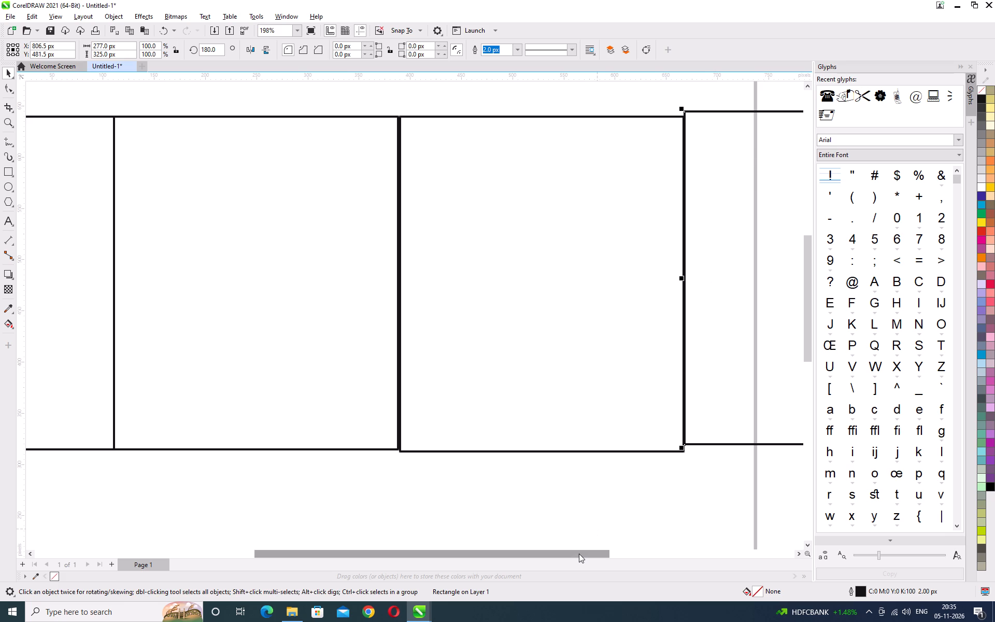
left_click_drag(579, 554, 666, 559)
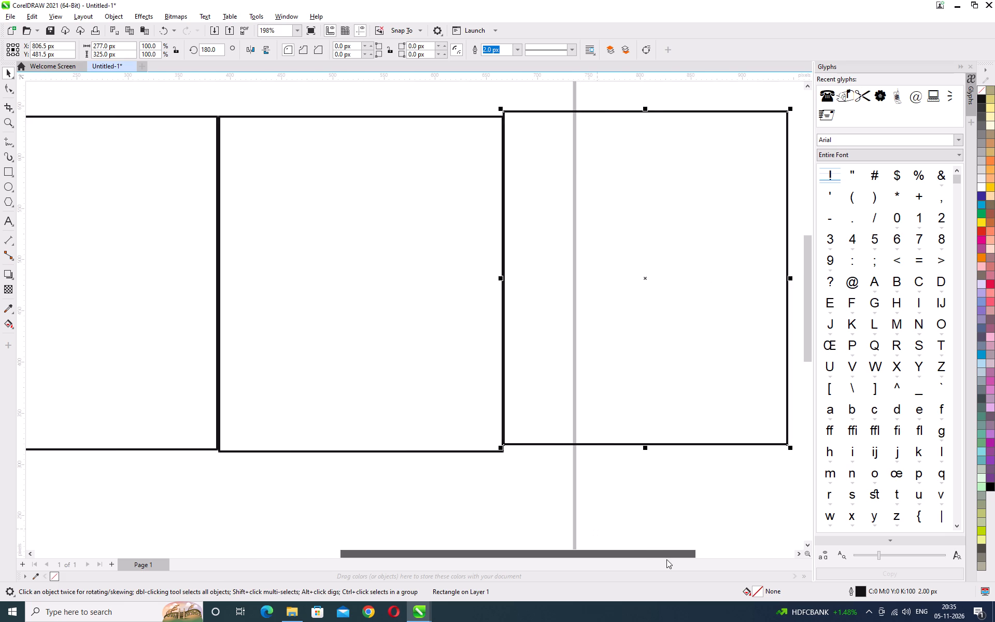
left_click_drag(666, 559, 694, 559)
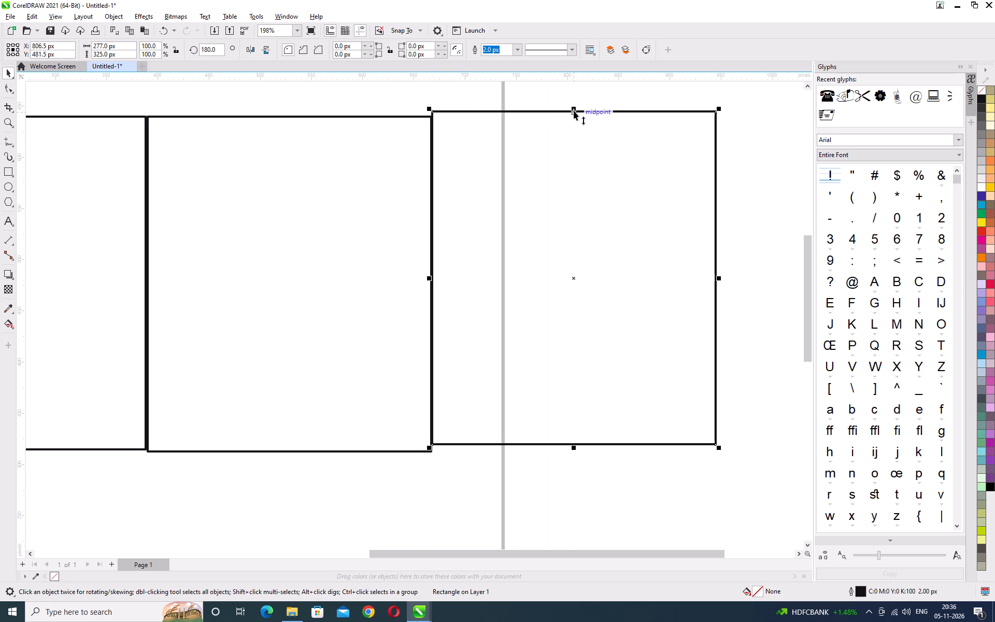
left_click_drag(574, 110, 576, 117)
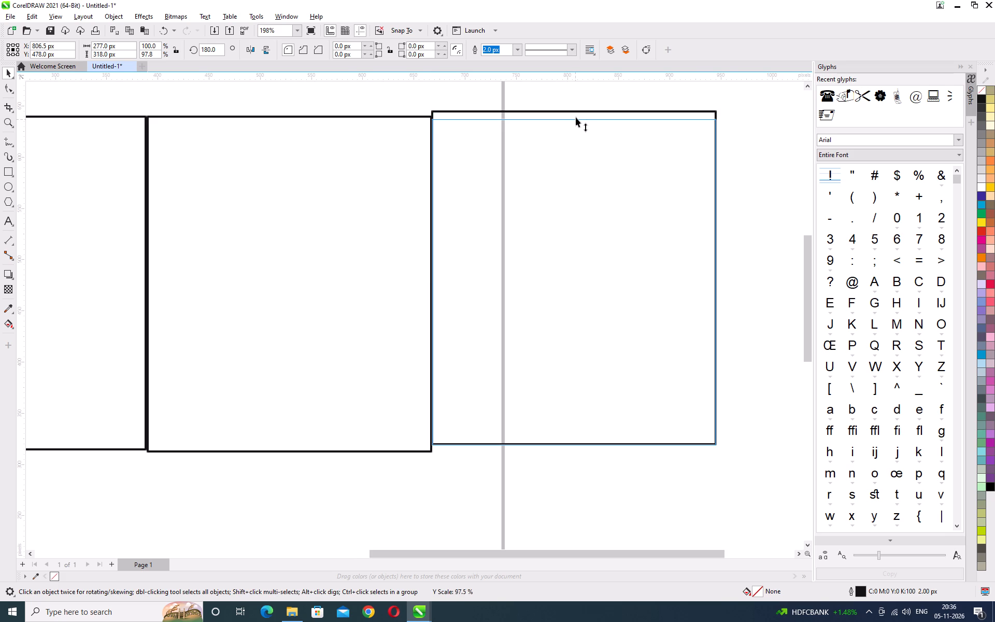
left_click_drag(576, 117, 576, 115)
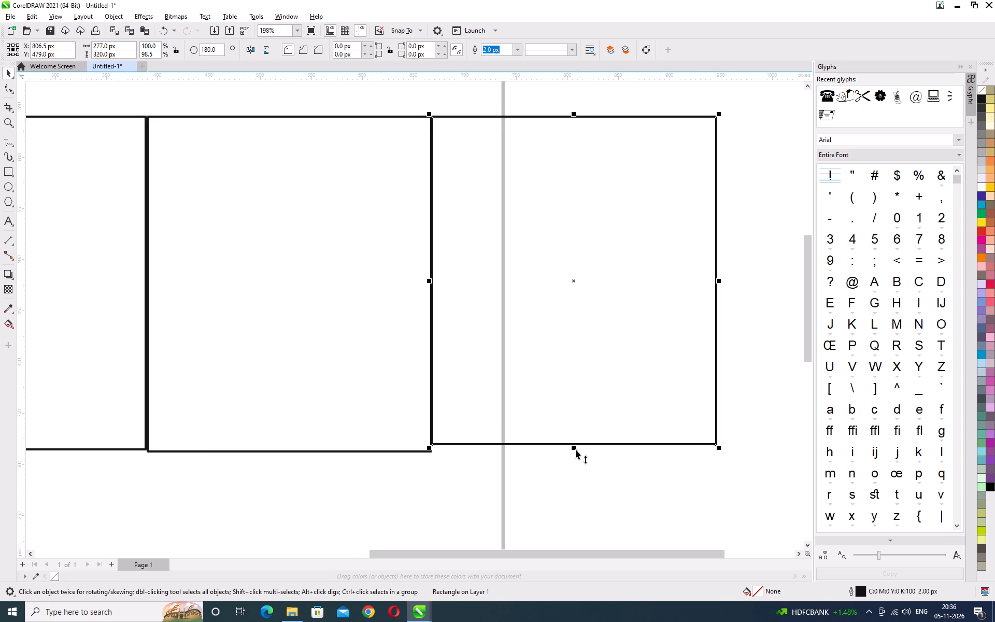
left_click_drag(575, 449, 577, 456)
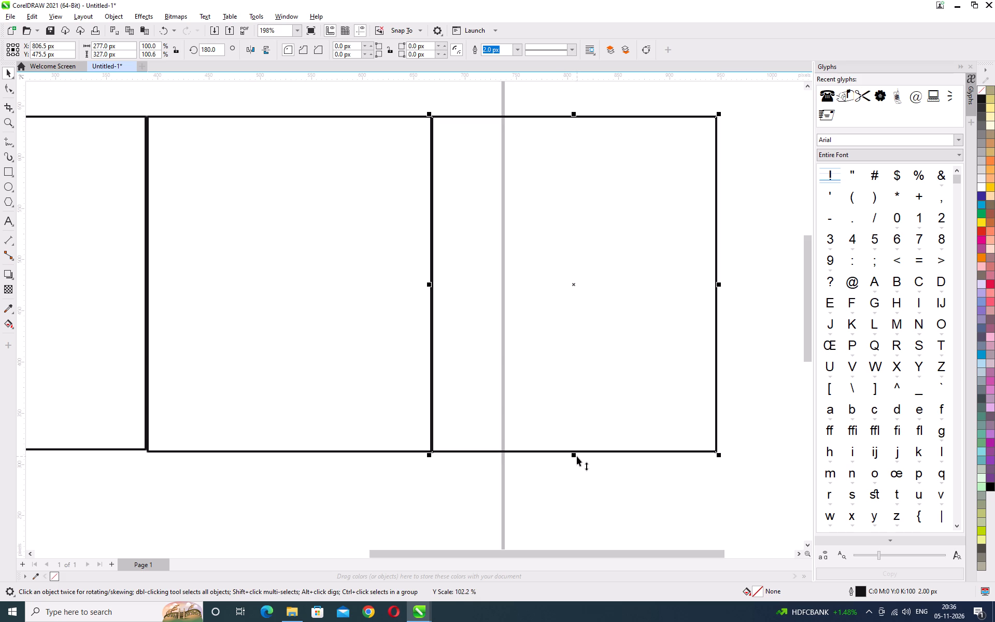
left_click(578, 483)
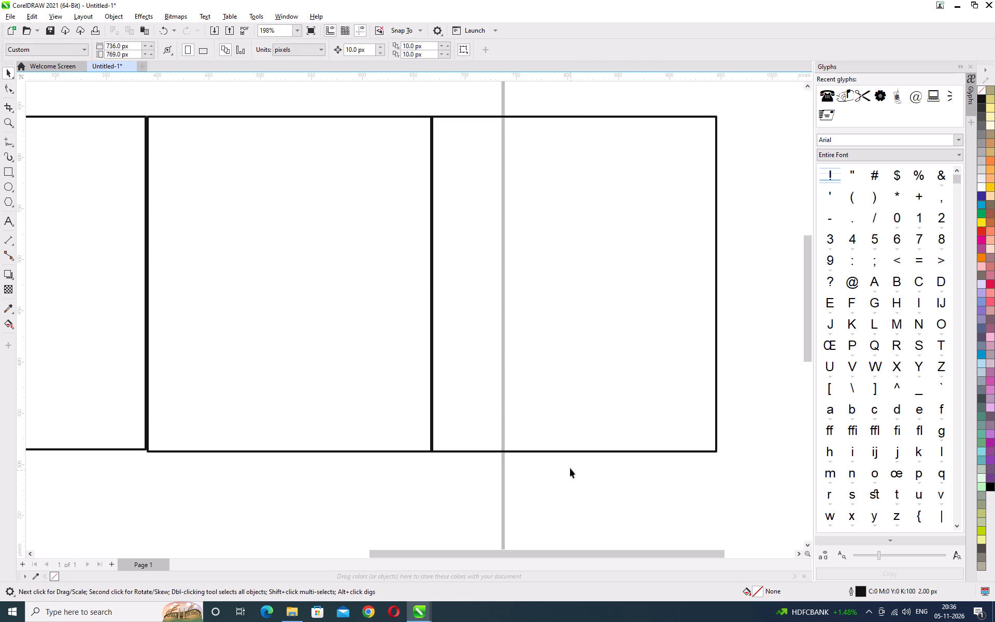
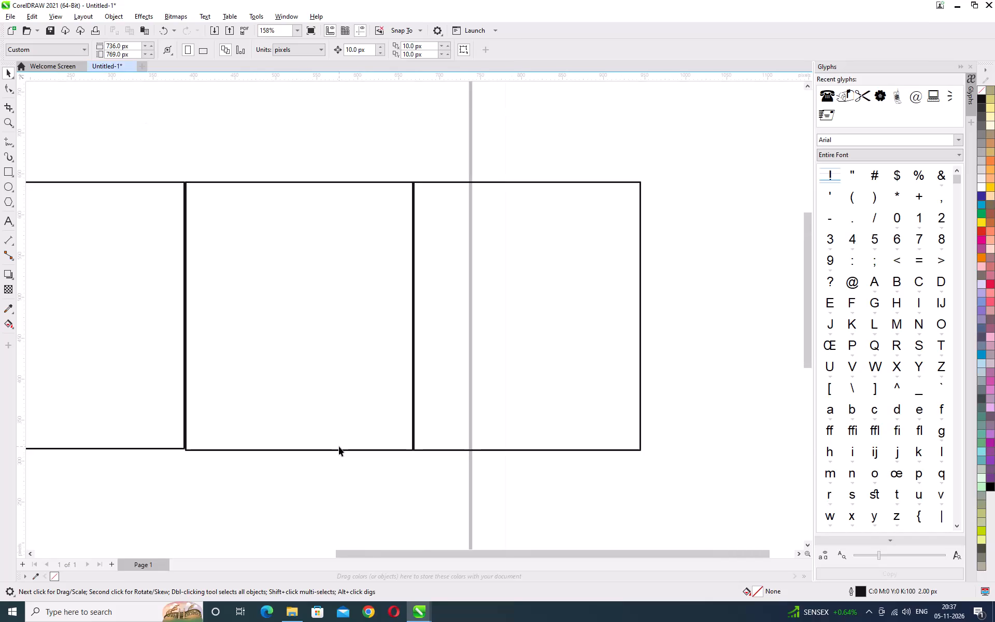
Duplicate the first rectangle and place the copy directly above it, centred at about X -29.5, Y 800.5 px, and deselect it.
key("ctrl+minus")
key("ctrl+minus")
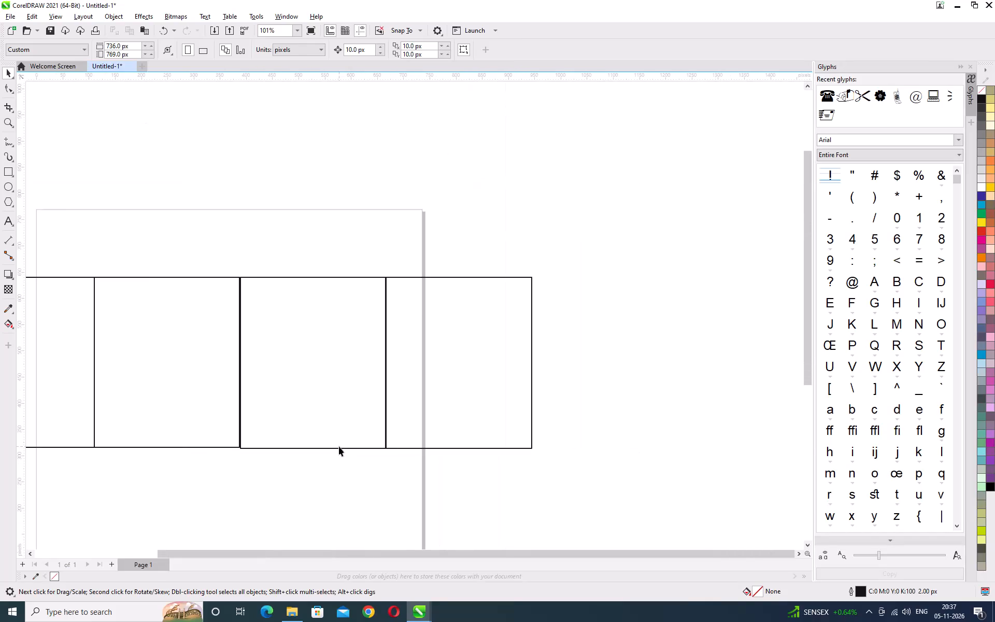
key("ctrl+minus")
key("ctrl+minus")
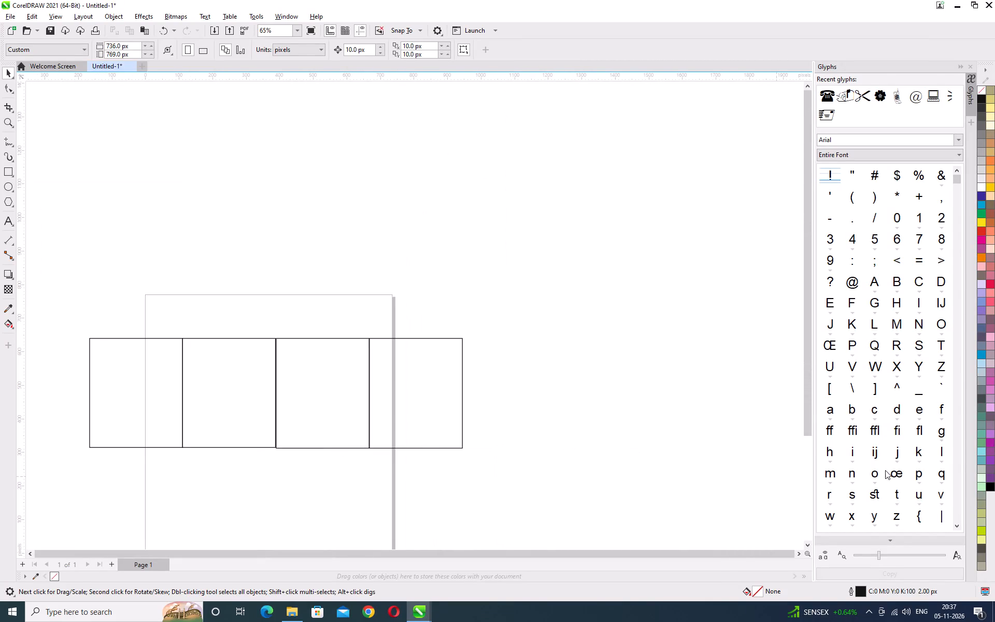
left_click_drag(806, 403, 811, 439)
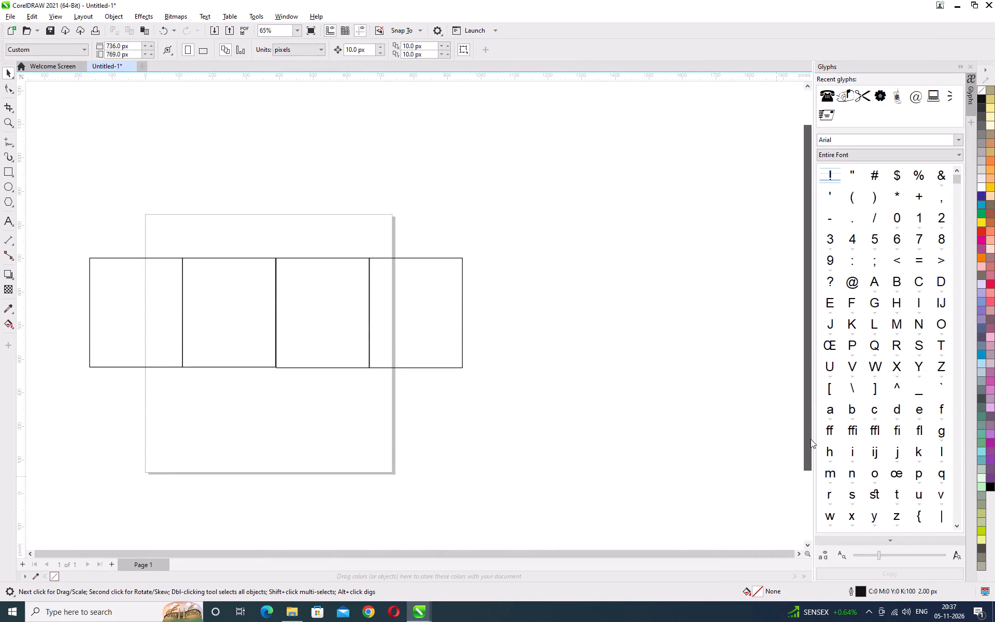
left_click_drag(811, 439, 814, 475)
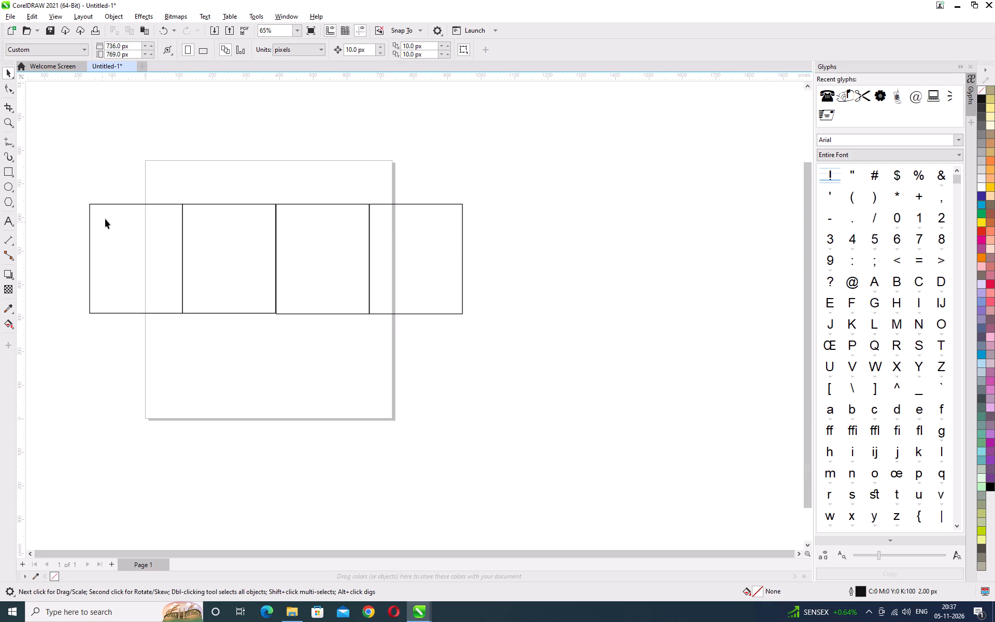
left_click(127, 204)
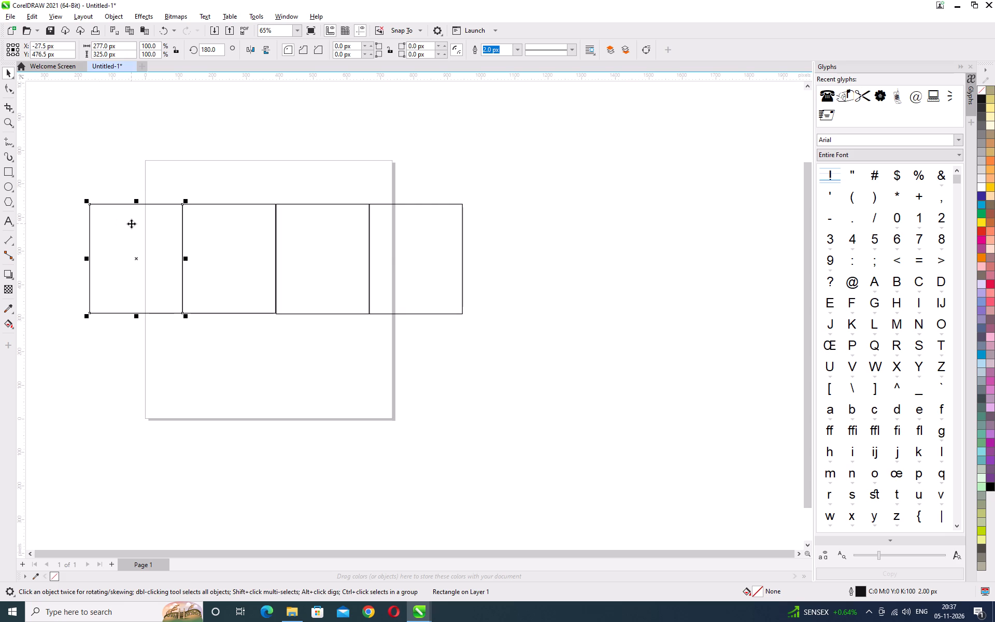
key("ctrl+c")
key("ctrl+v")
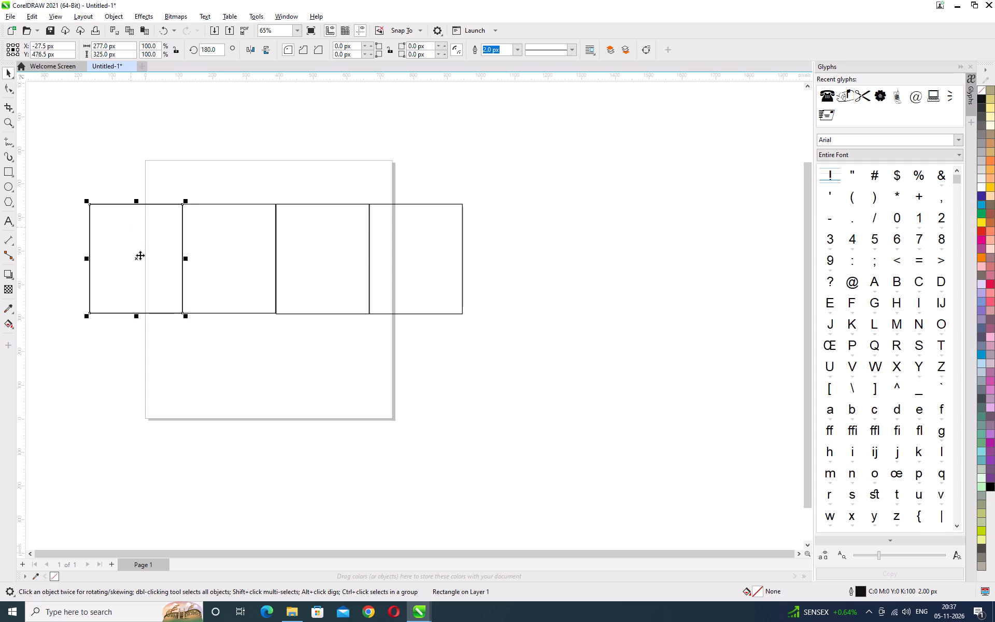
left_click_drag(137, 258, 139, 153)
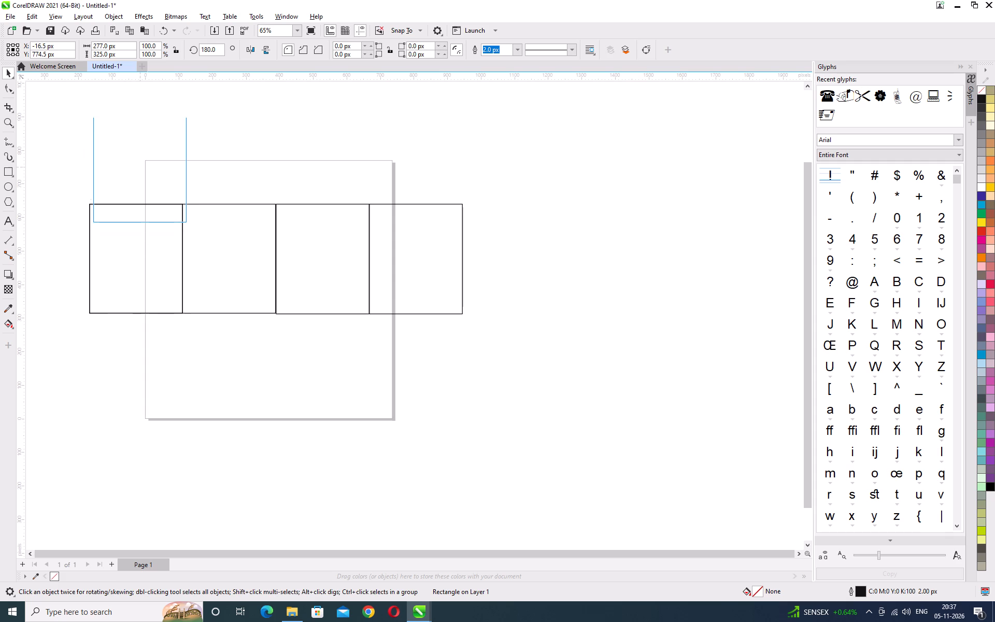
left_click_drag(139, 153, 137, 150)
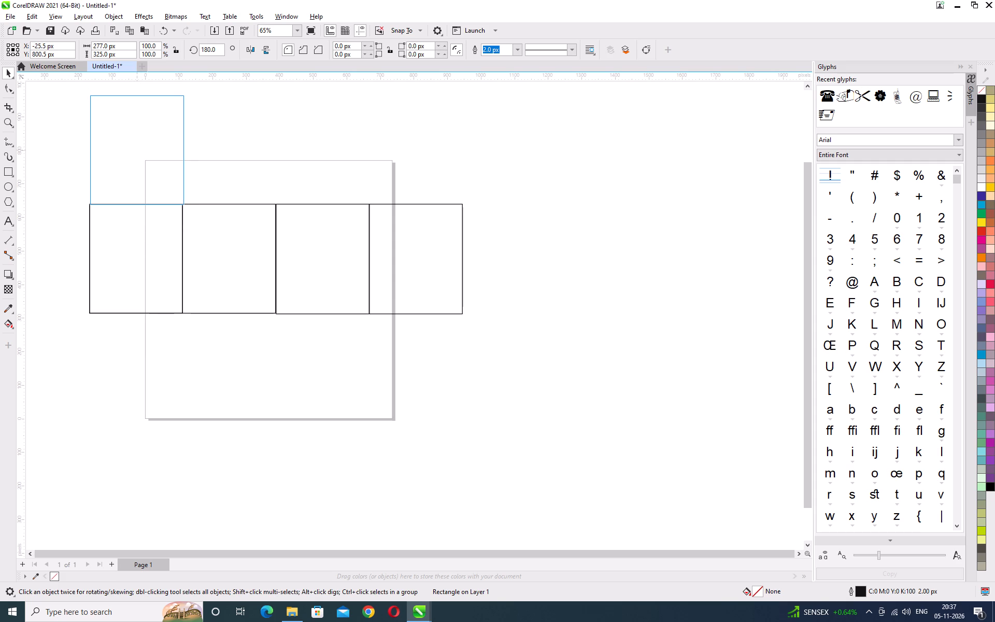
left_click_drag(137, 150, 135, 150)
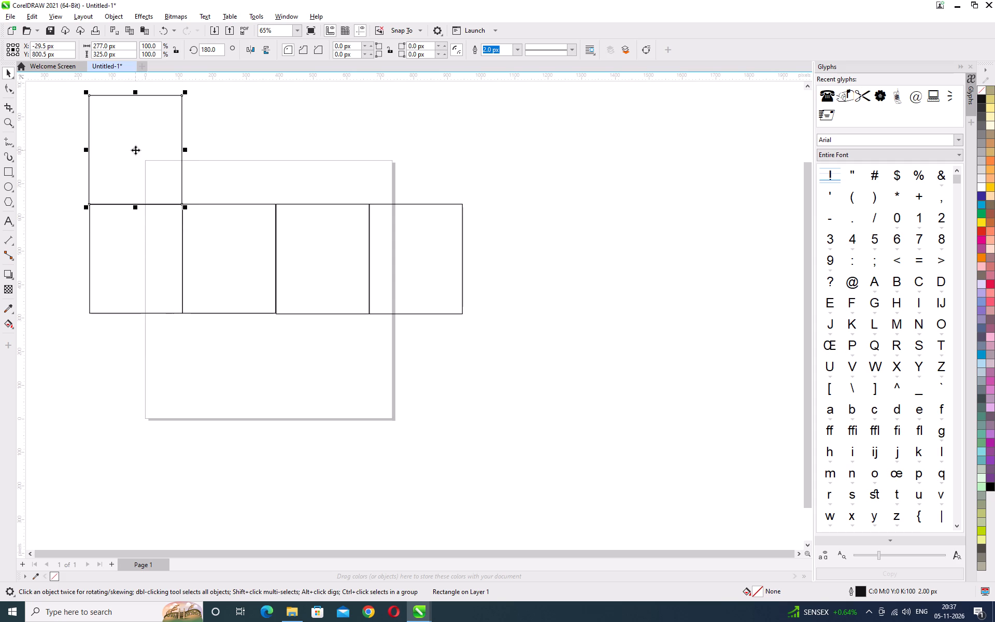
left_click(64, 231)
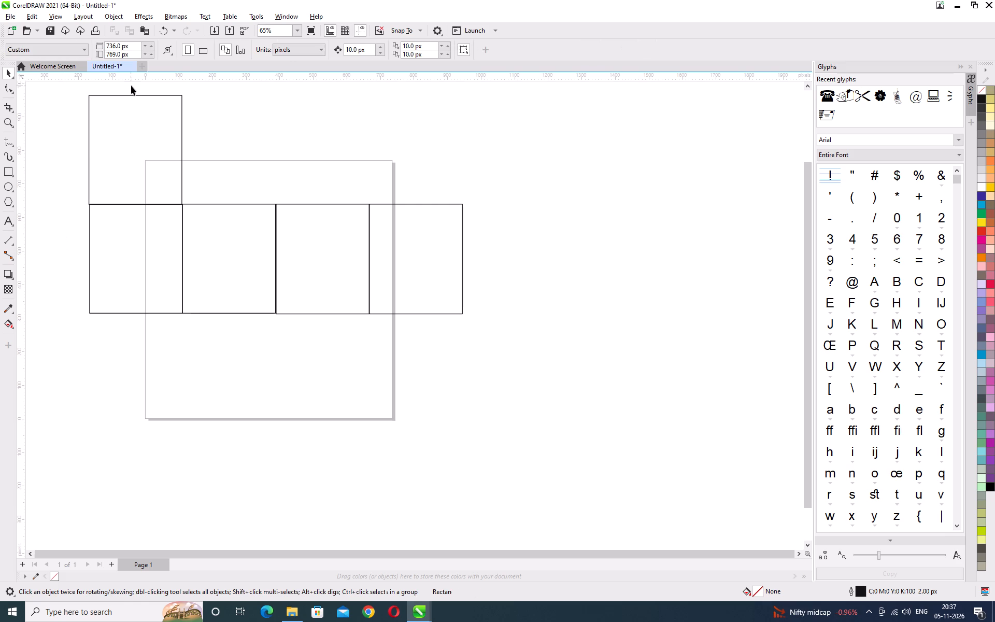
Lower the top edge of the copy above the first rectangle to a height of about 100 px and deselect it.
left_click(133, 95)
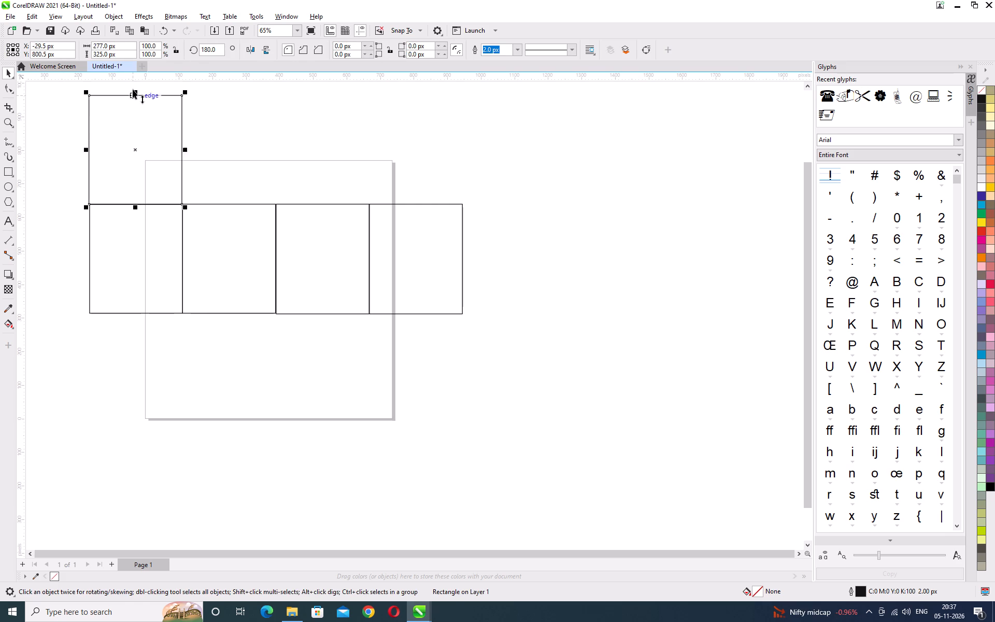
left_click_drag(133, 89, 129, 155)
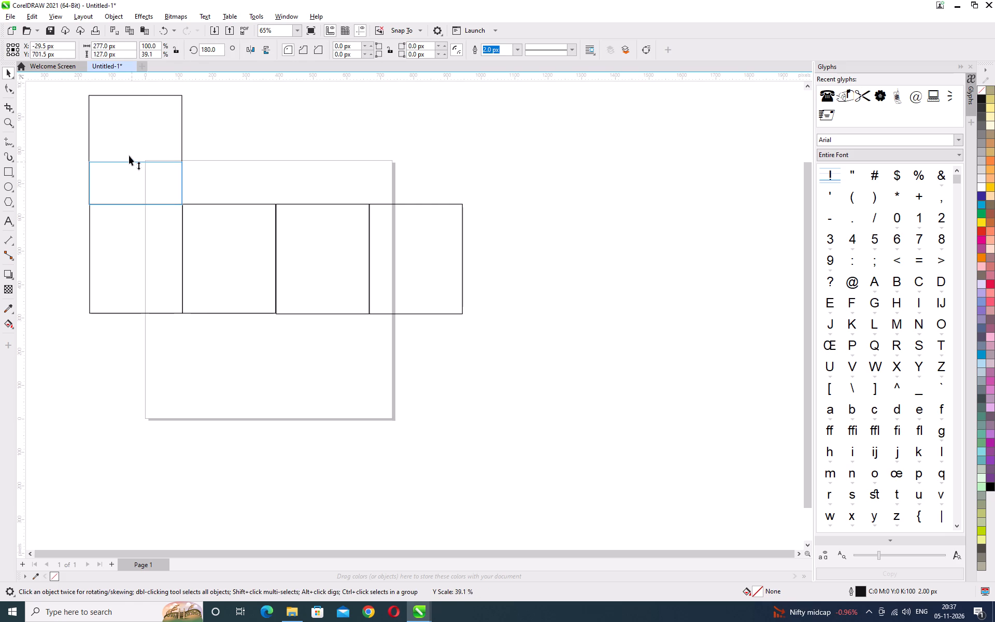
left_click_drag(129, 155, 131, 165)
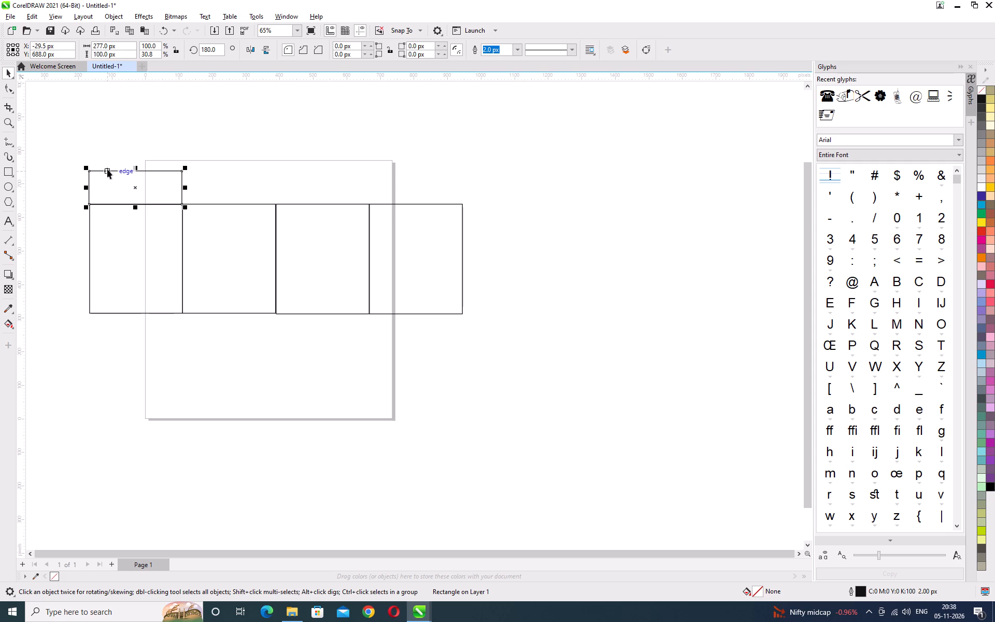
left_click_drag(28, 219, 34, 229)
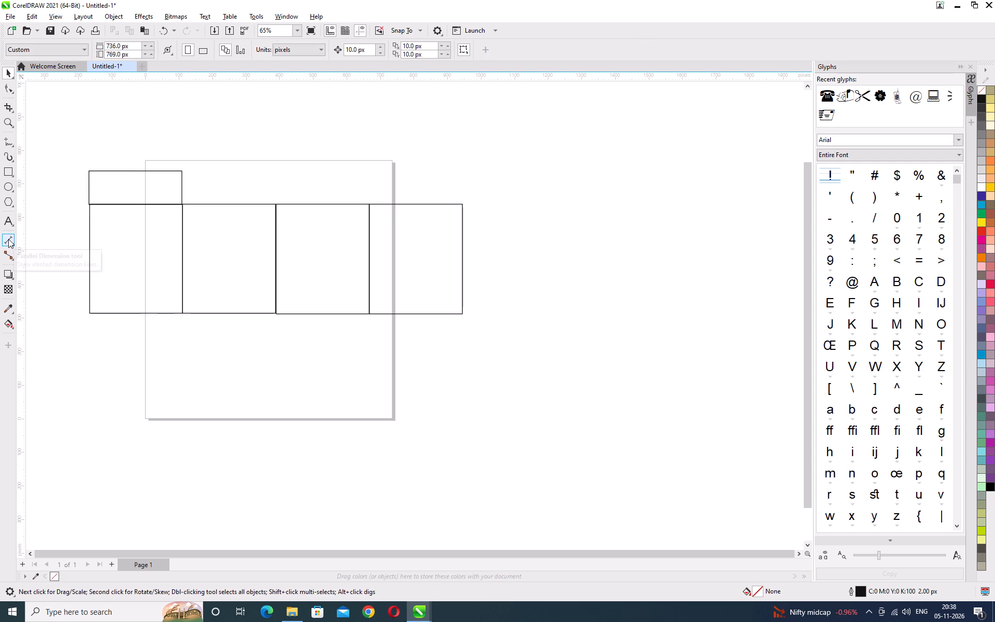
Raise the top edge of the short rectangle above the first one to a height of about 126 px.
left_click(132, 171)
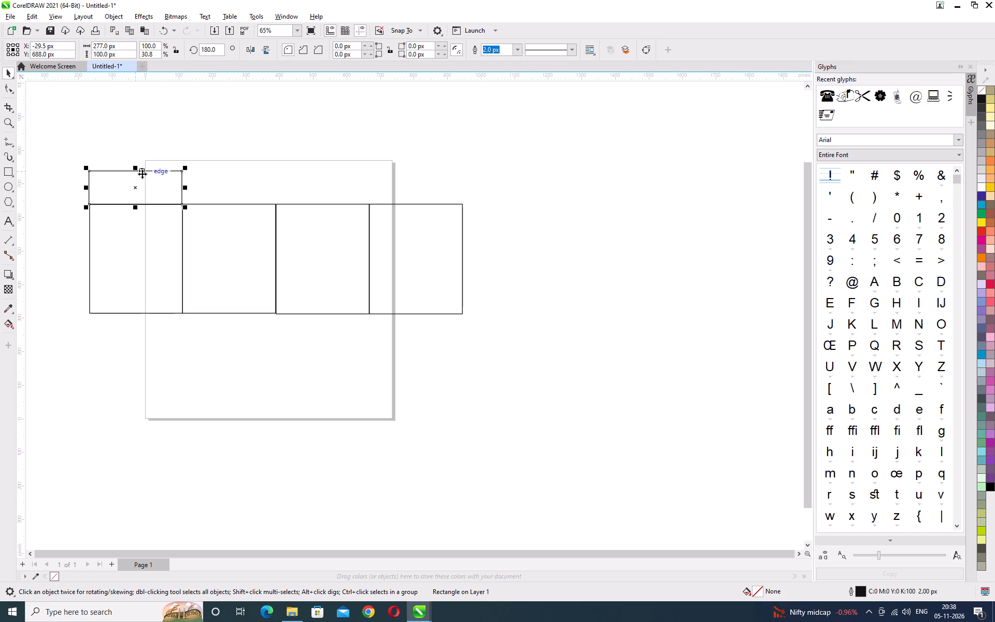
left_click_drag(137, 167, 138, 158)
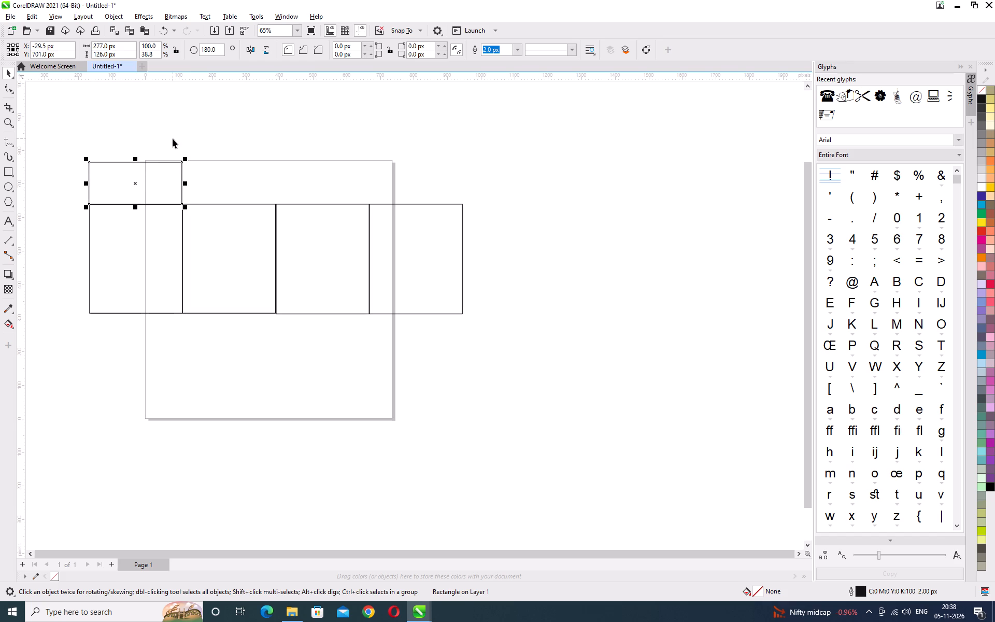
Duplicate the short upper rectangle and place the copy above the second rectangle, centred at about X 251.5, Y 705 px.
key("ctrl+c")
key("ctrl+v")
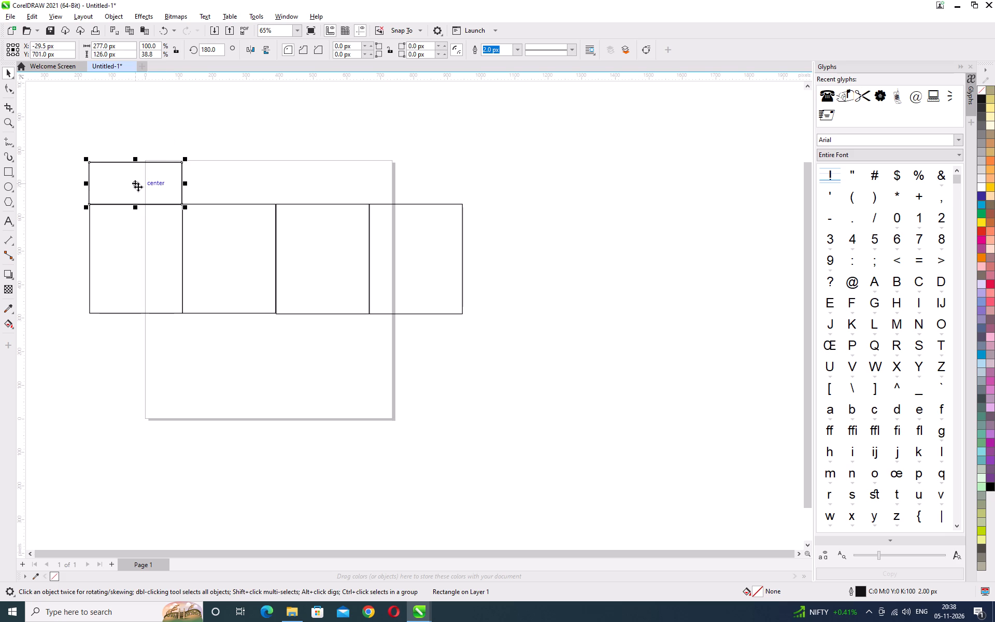
left_click_drag(136, 185, 217, 181)
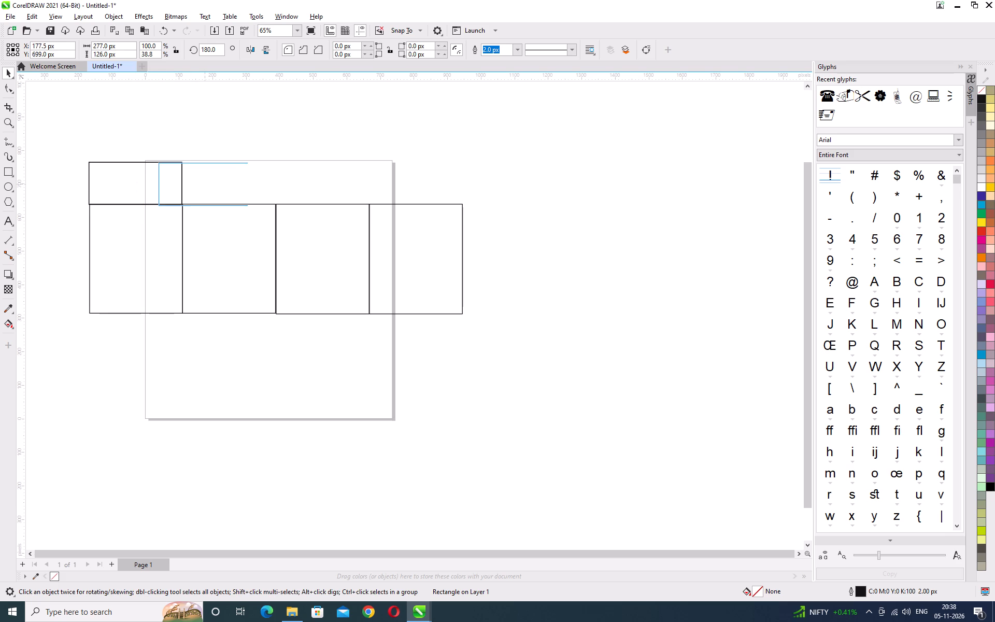
left_click_drag(217, 181, 231, 182)
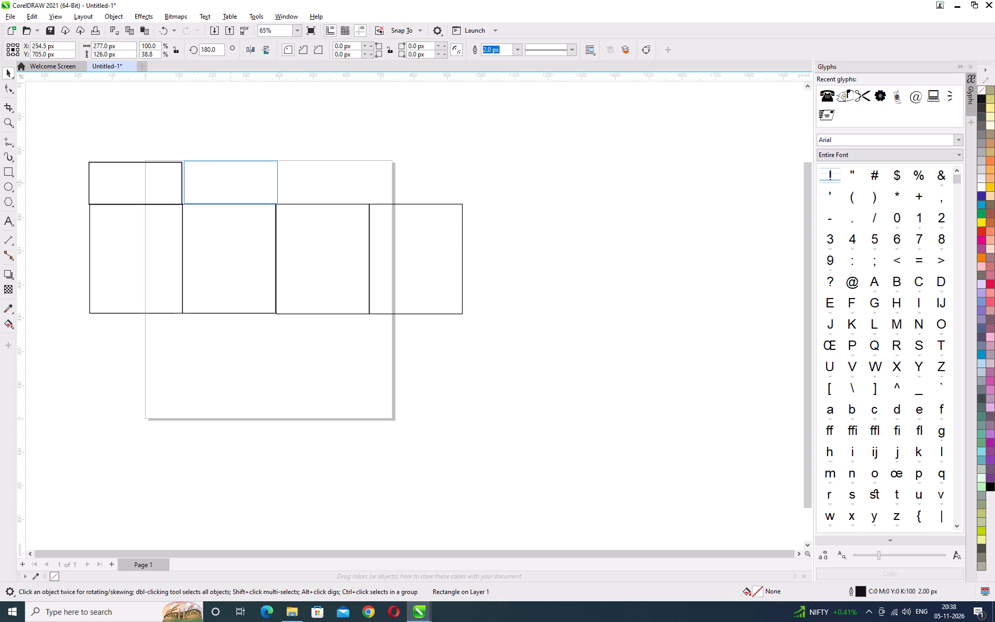
left_click_drag(231, 182, 230, 182)
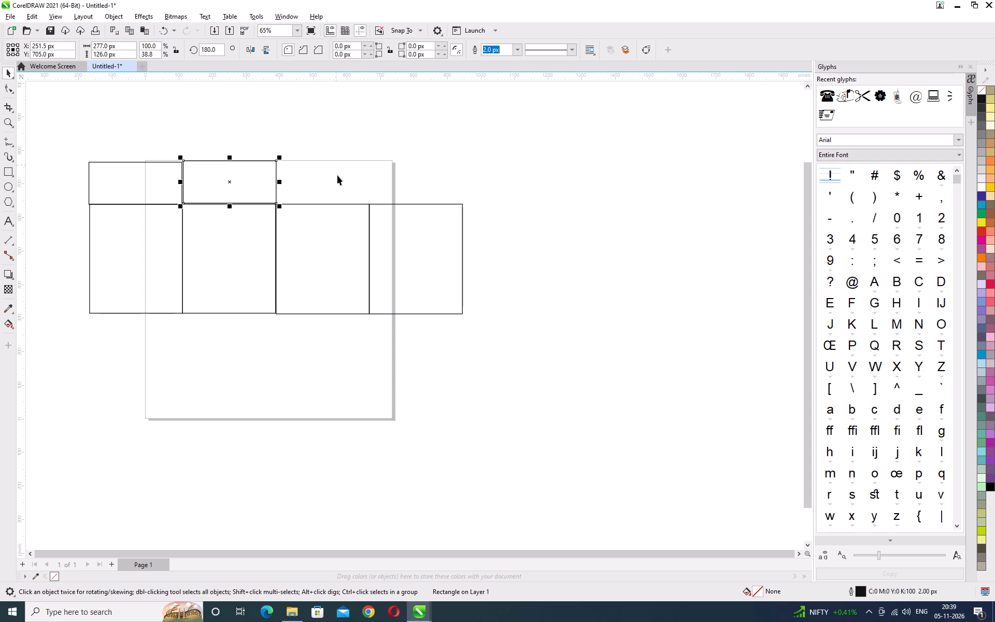
Lower the top edge of the short rectangle above the second one to a height of about 85 px and deselect it.
left_click_drag(230, 158, 231, 164)
left_click_drag(231, 164, 231, 166)
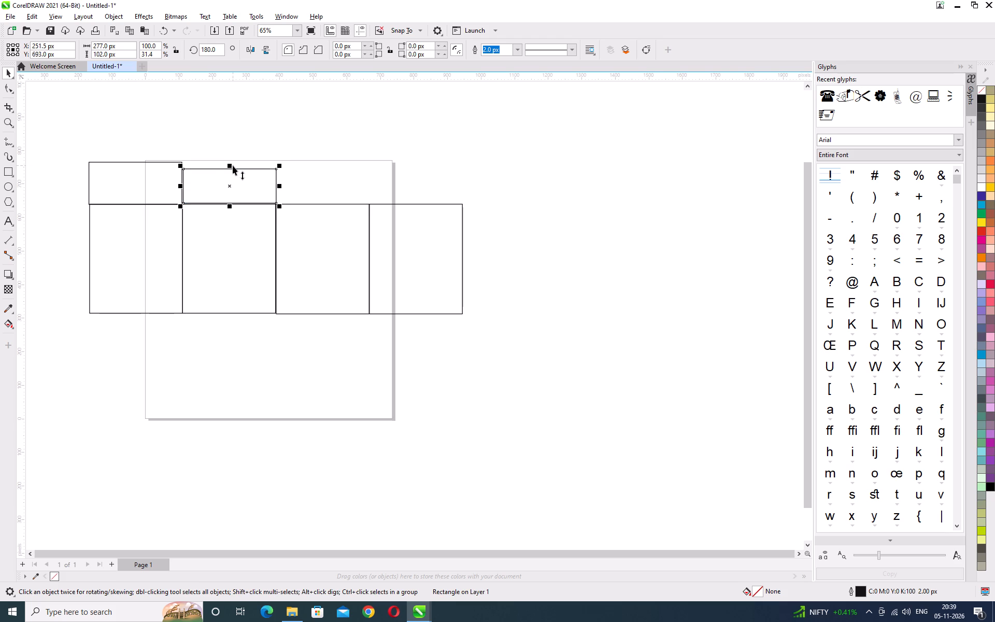
left_click_drag(232, 165, 232, 171)
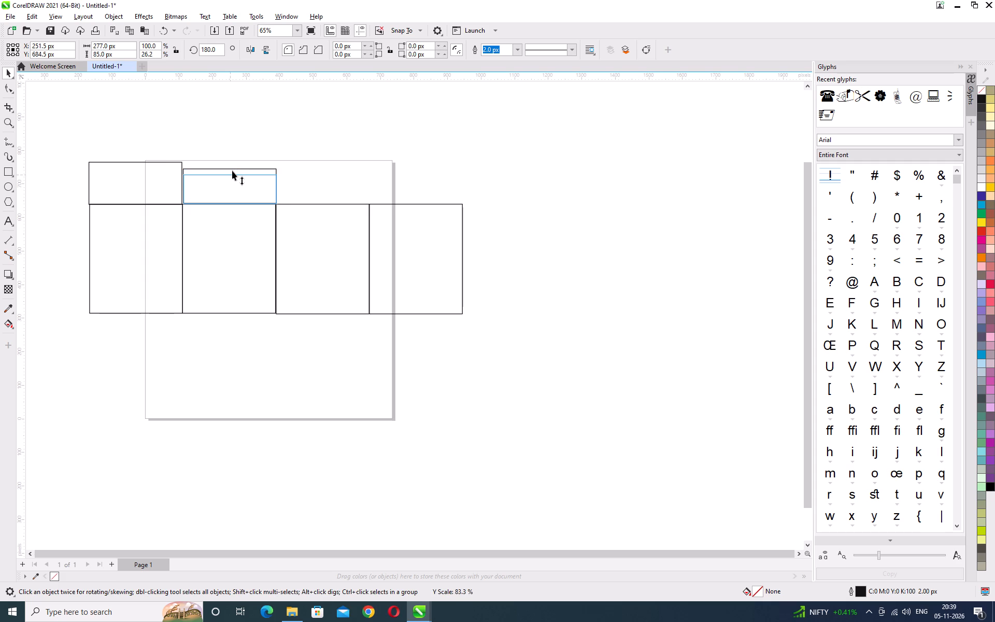
left_click_drag(232, 171, 233, 170)
left_click_drag(233, 170, 233, 171)
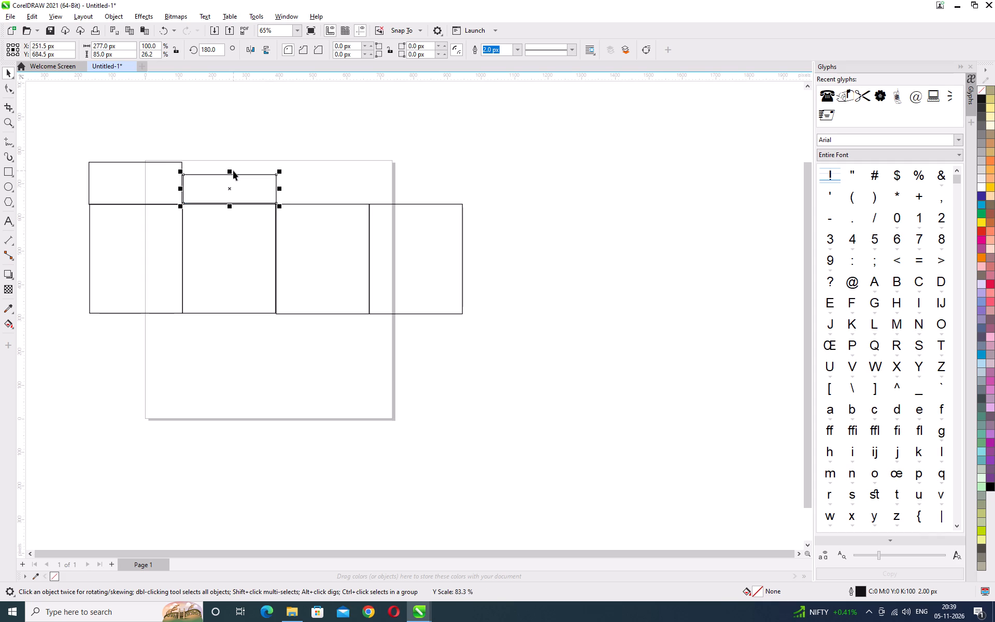
left_click(318, 184)
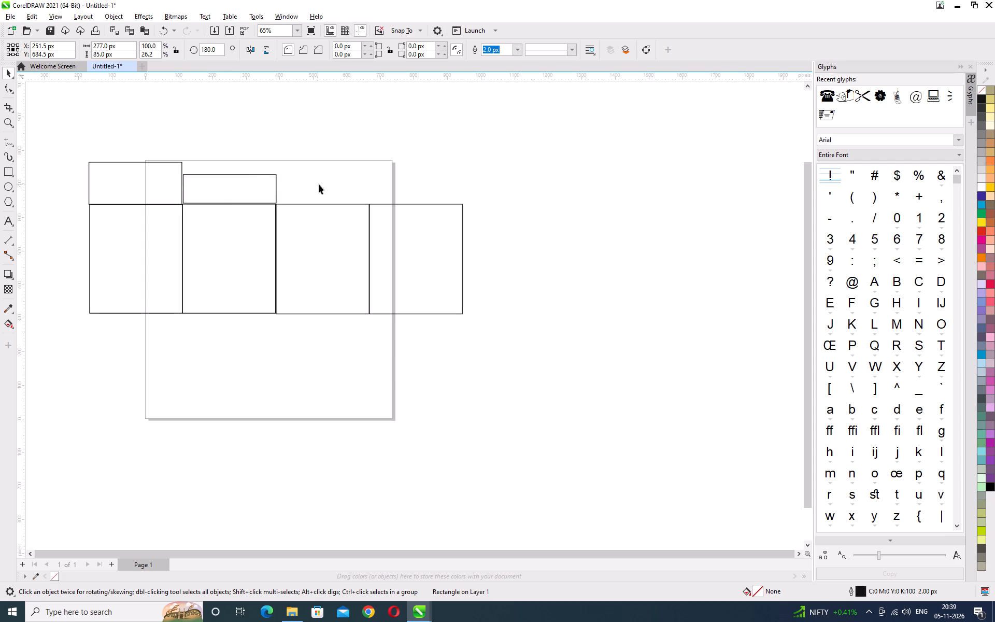
Resize the first short rectangle to about 274.8 by 125 px, fitting its bottom-left corner to the first rectangle's top-left corner, and deselect it.
left_click(12, 122)
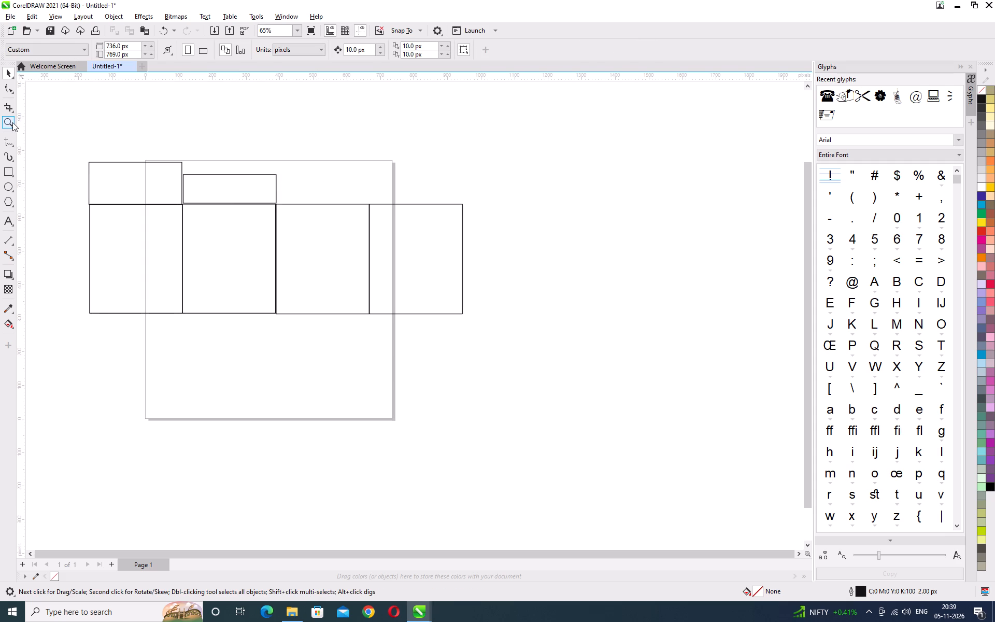
left_click_drag(76, 179, 213, 236)
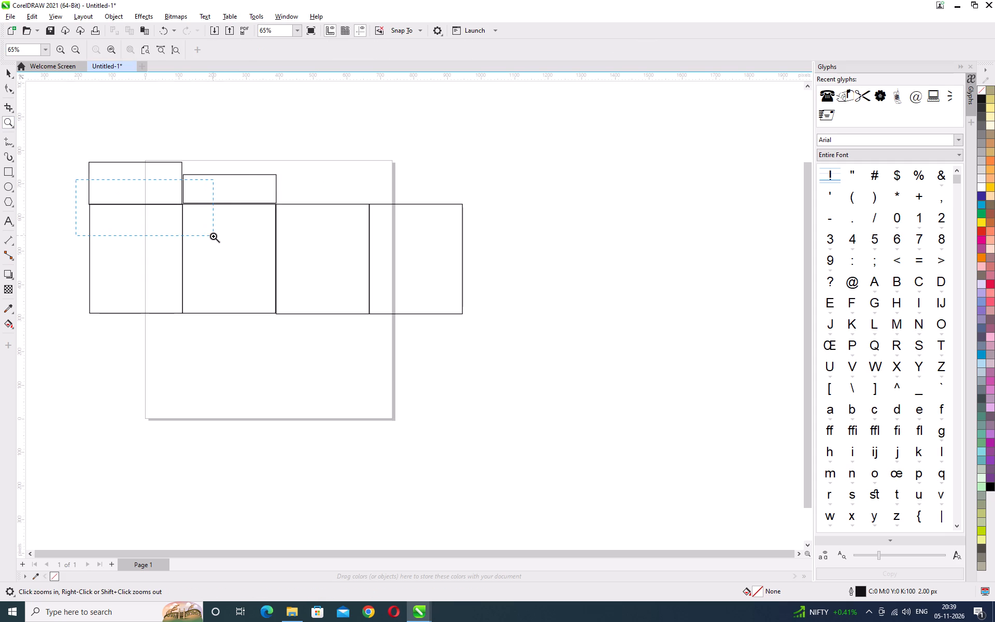
left_click_drag(213, 236, 294, 258)
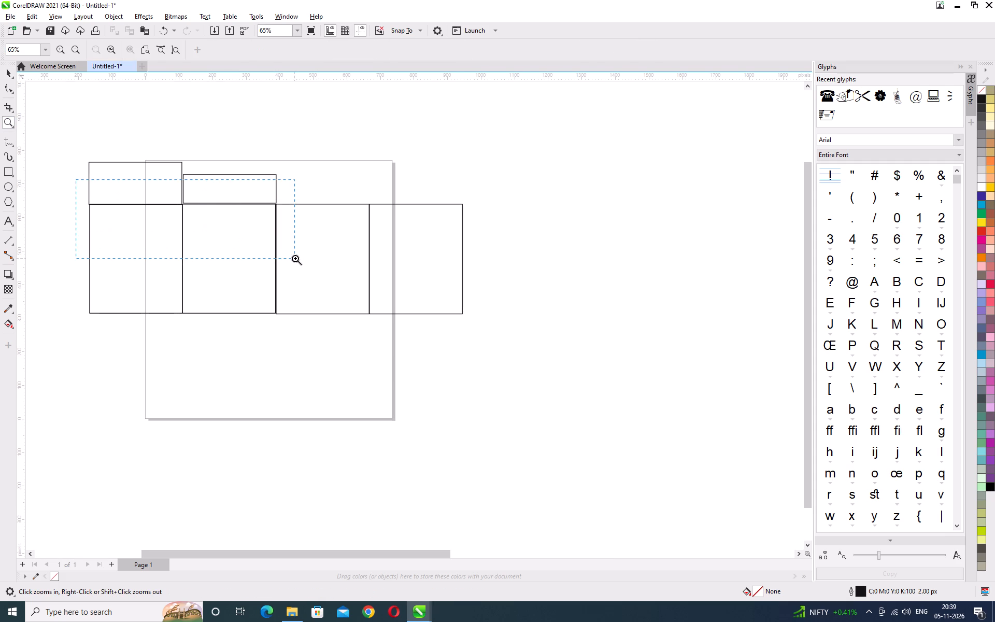
left_click_drag(60, 235, 72, 242)
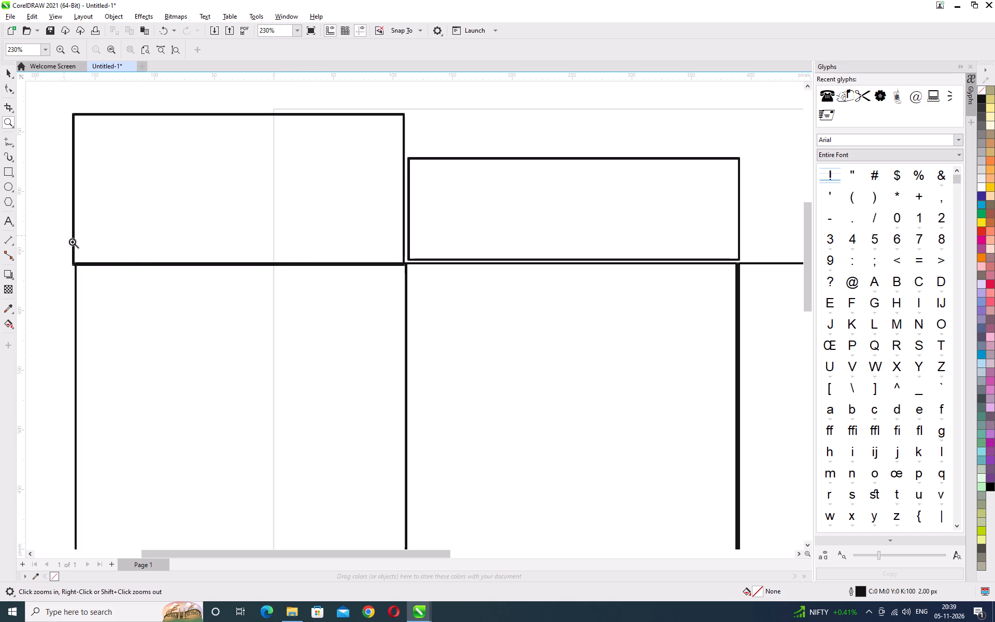
left_click_drag(72, 242, 374, 315)
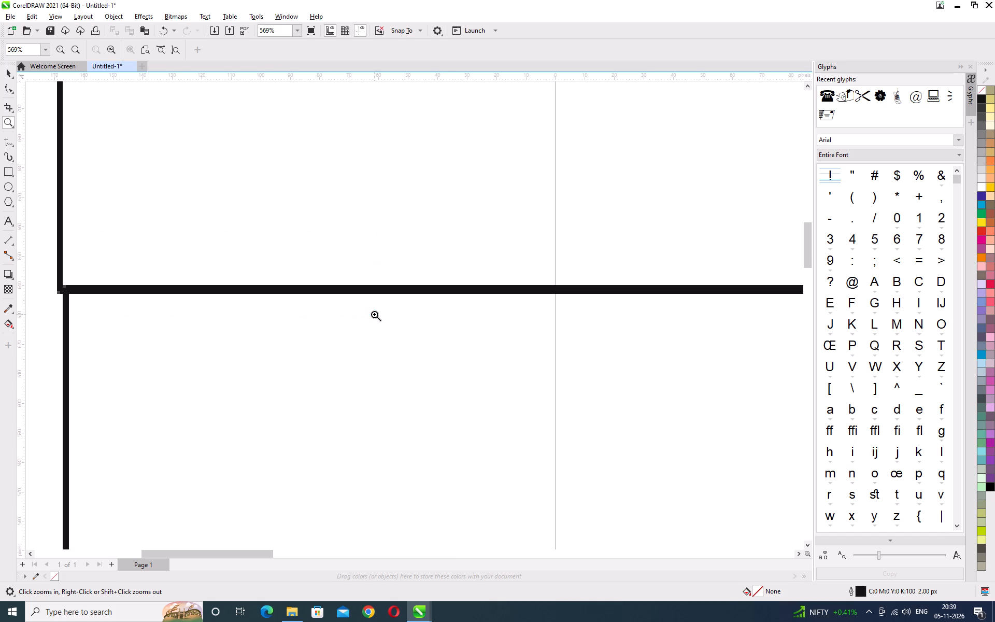
left_click(9, 76)
left_click(61, 133)
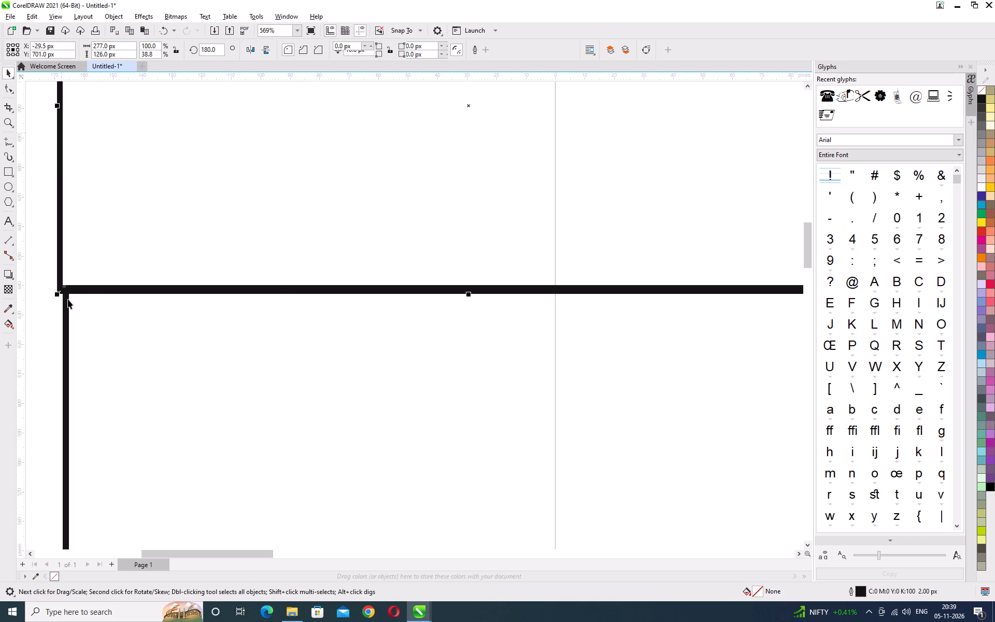
left_click_drag(55, 294, 63, 292)
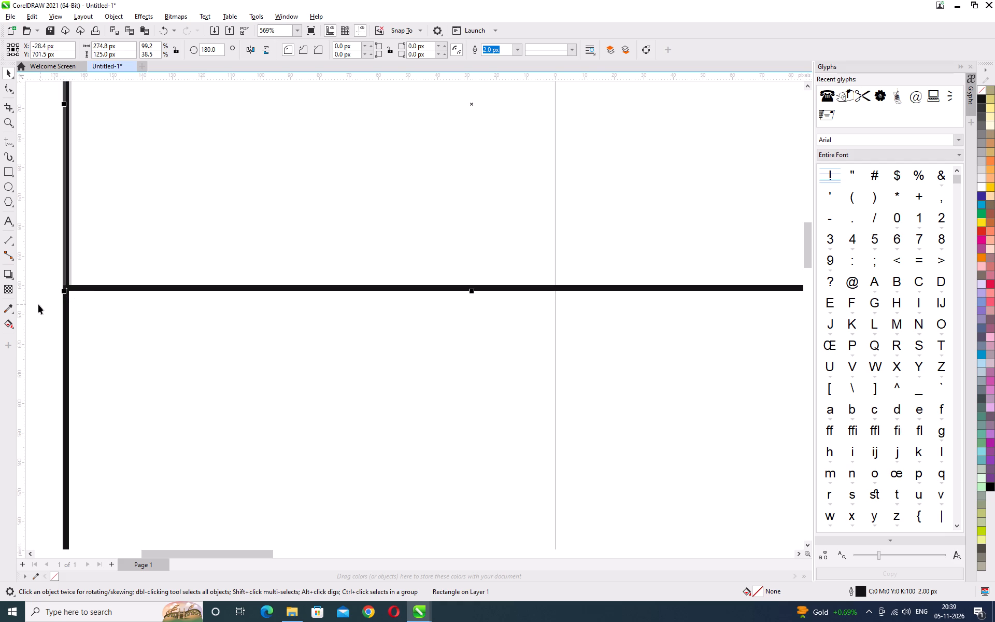
left_click(38, 304)
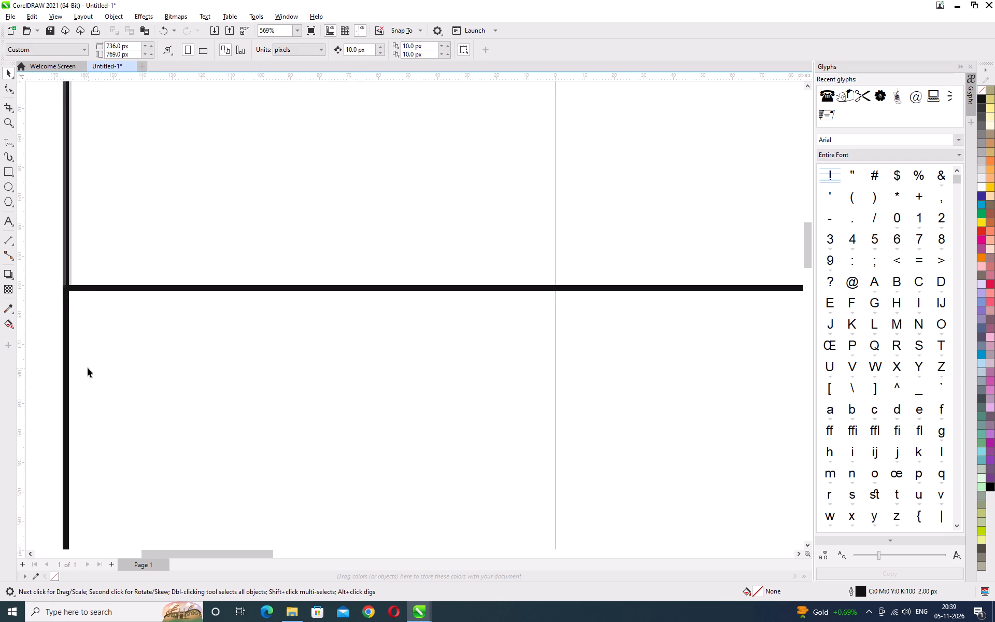
Move the short rectangle above the second one to about X 248.5, Y 682.5 px, fitting it onto that rectangle's top-left corner.
key("space")
key("b")
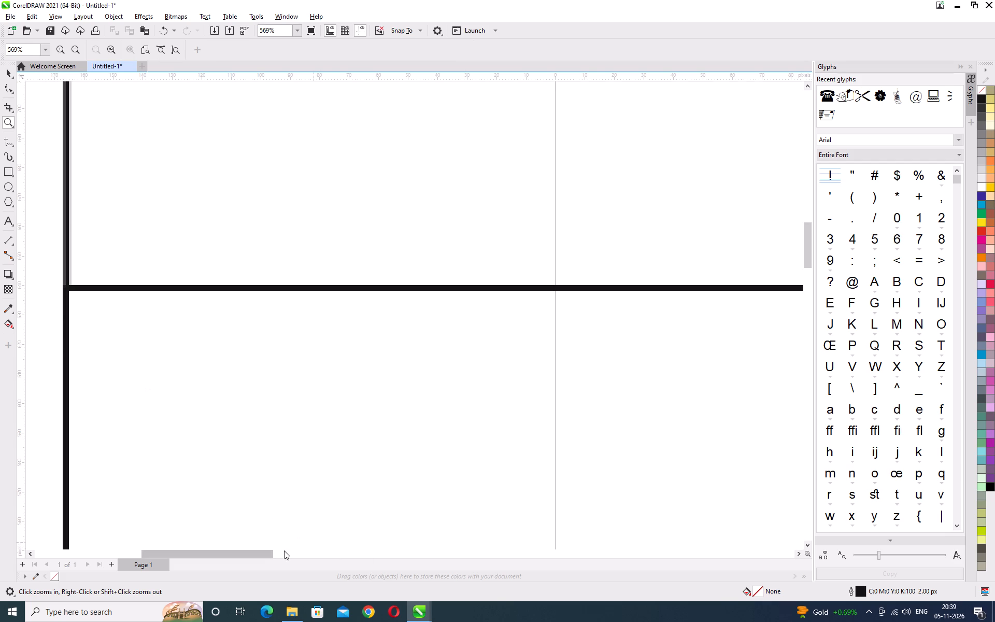
left_click_drag(268, 553, 372, 566)
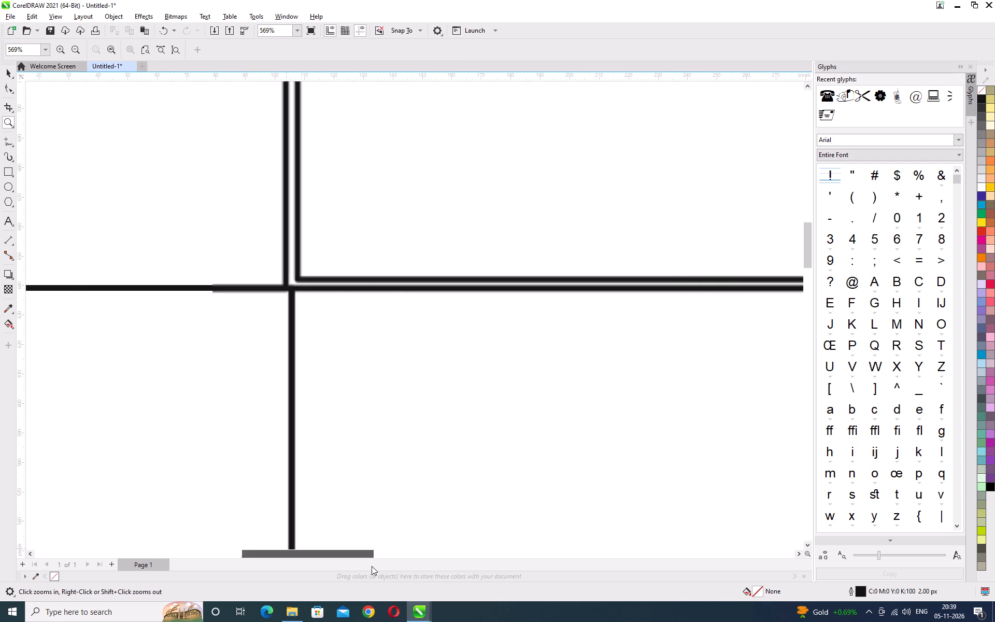
left_click_drag(372, 566, 376, 567)
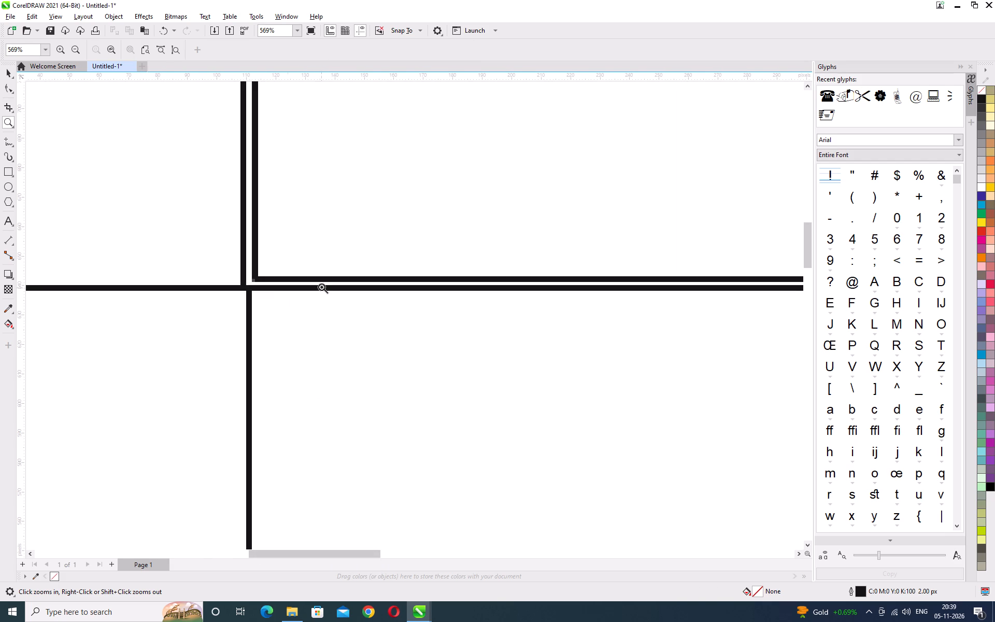
left_click(12, 76)
left_click(269, 278)
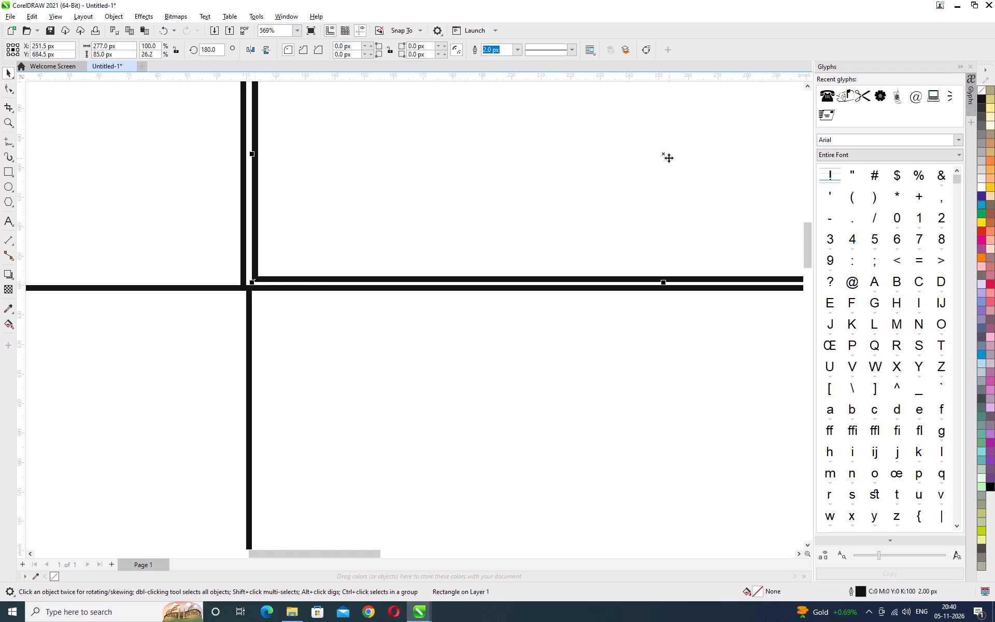
left_click_drag(661, 153, 657, 158)
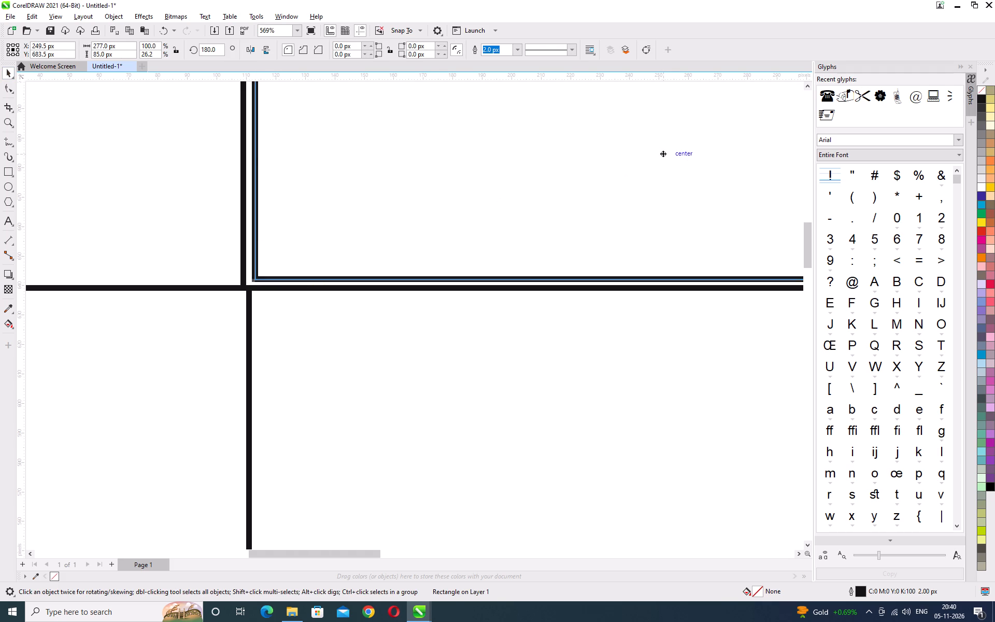
left_click_drag(657, 158, 653, 162)
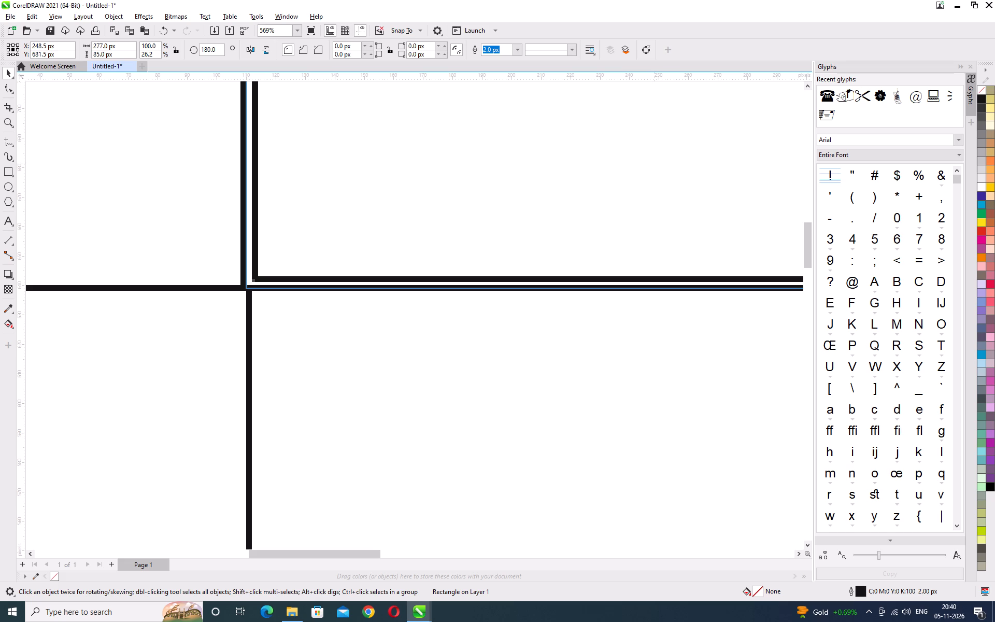
left_click_drag(653, 162, 653, 161)
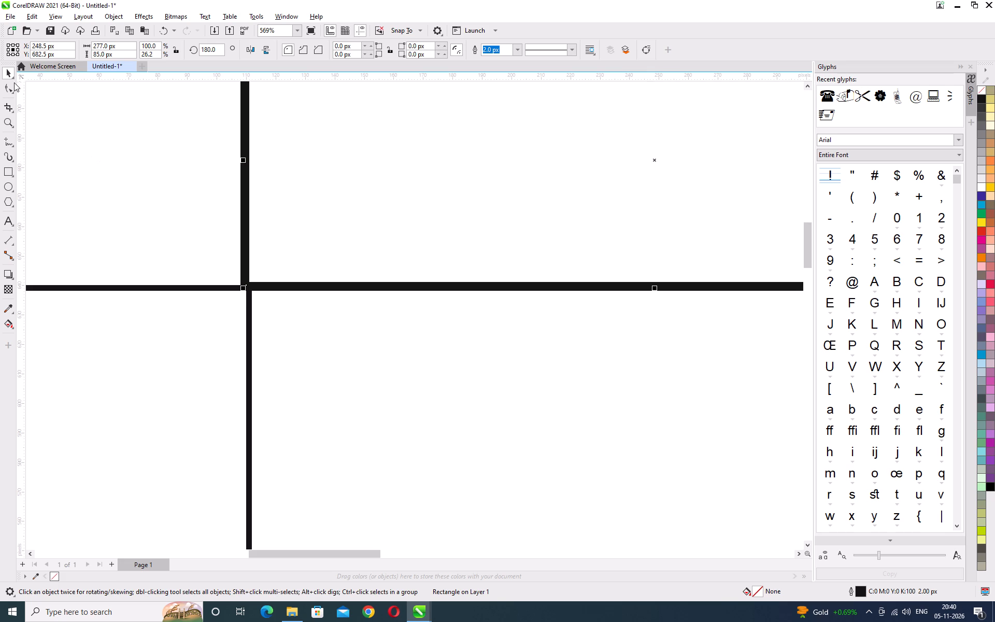
Select the rectangles meeting at the shared corner one after another, ending with the second tall rectangle.
left_click_drag(7, 75, 15, 75)
left_click(74, 147)
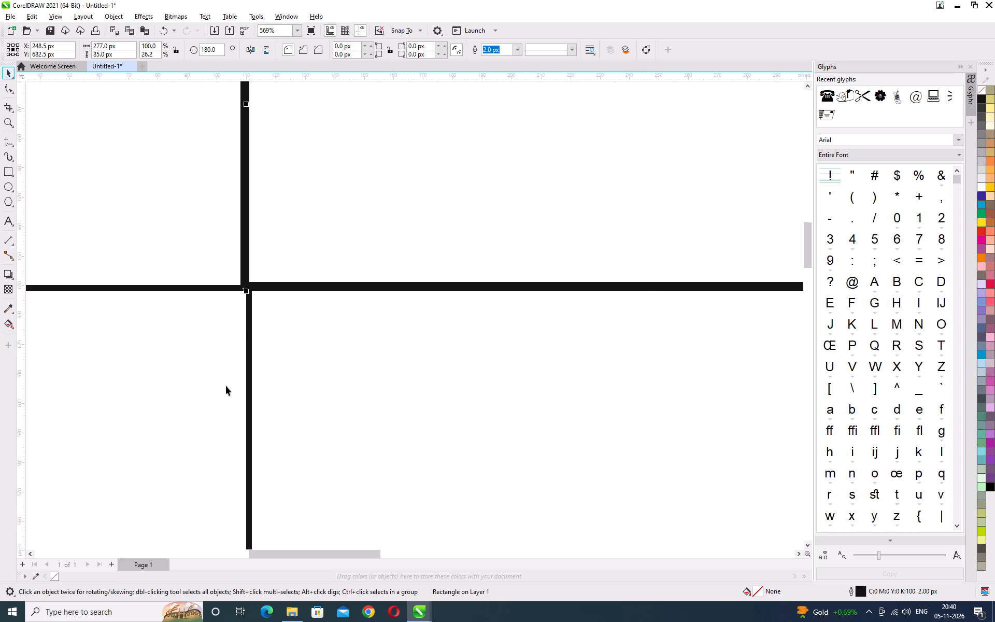
left_click(222, 386)
left_click(316, 398)
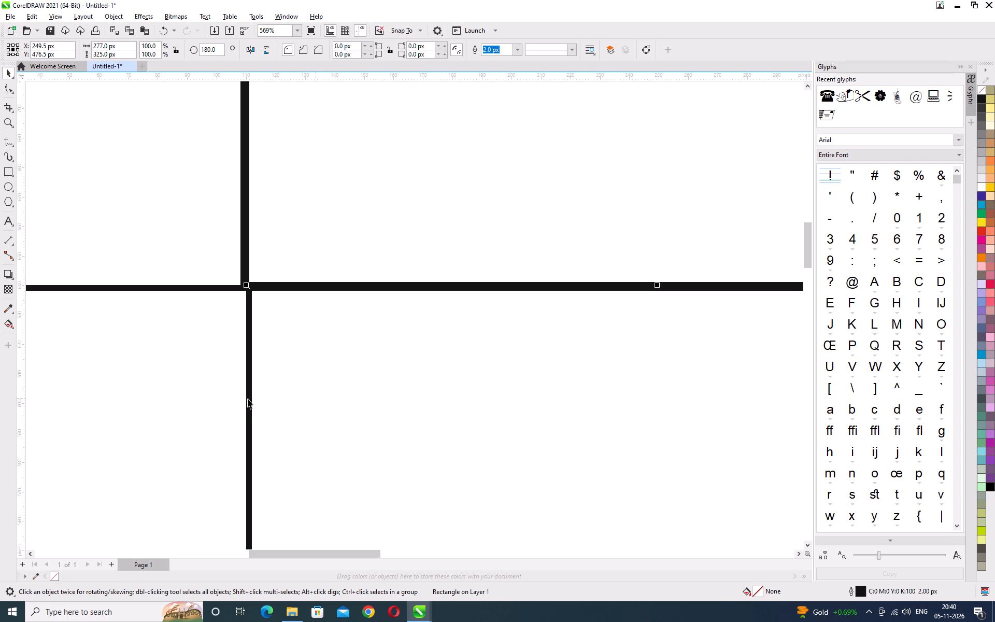
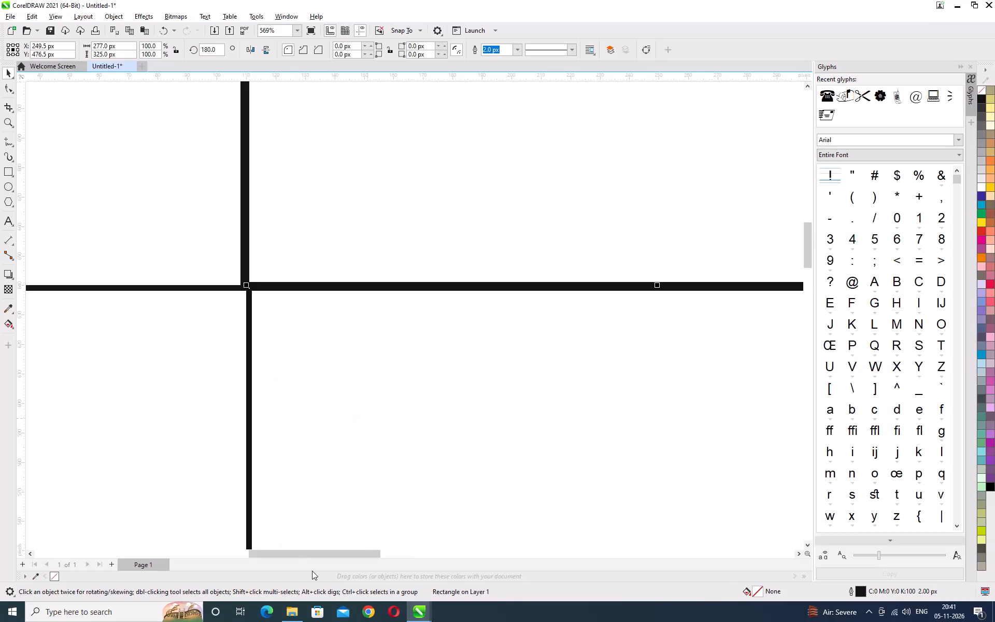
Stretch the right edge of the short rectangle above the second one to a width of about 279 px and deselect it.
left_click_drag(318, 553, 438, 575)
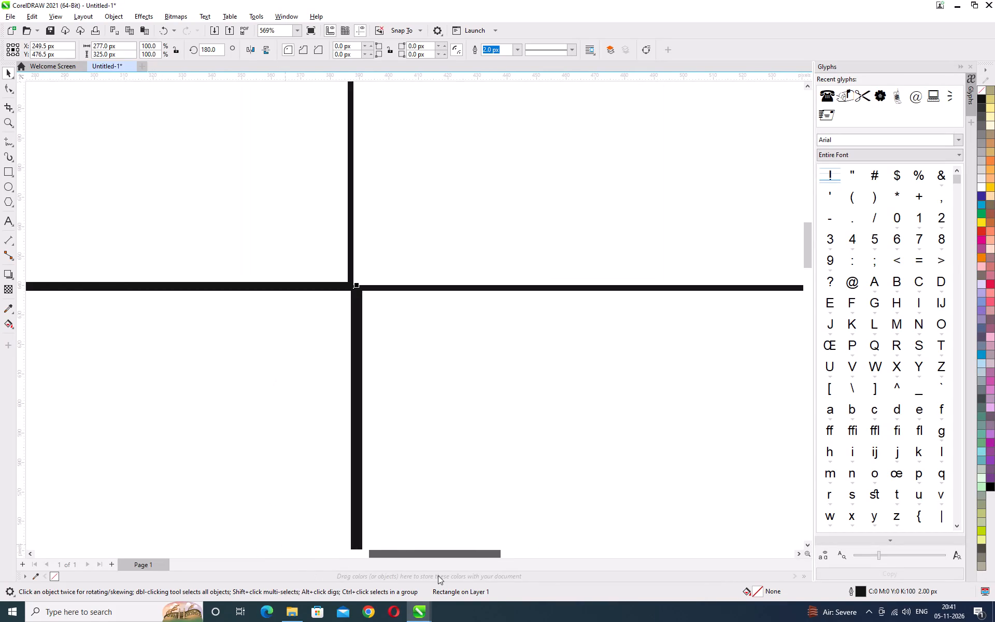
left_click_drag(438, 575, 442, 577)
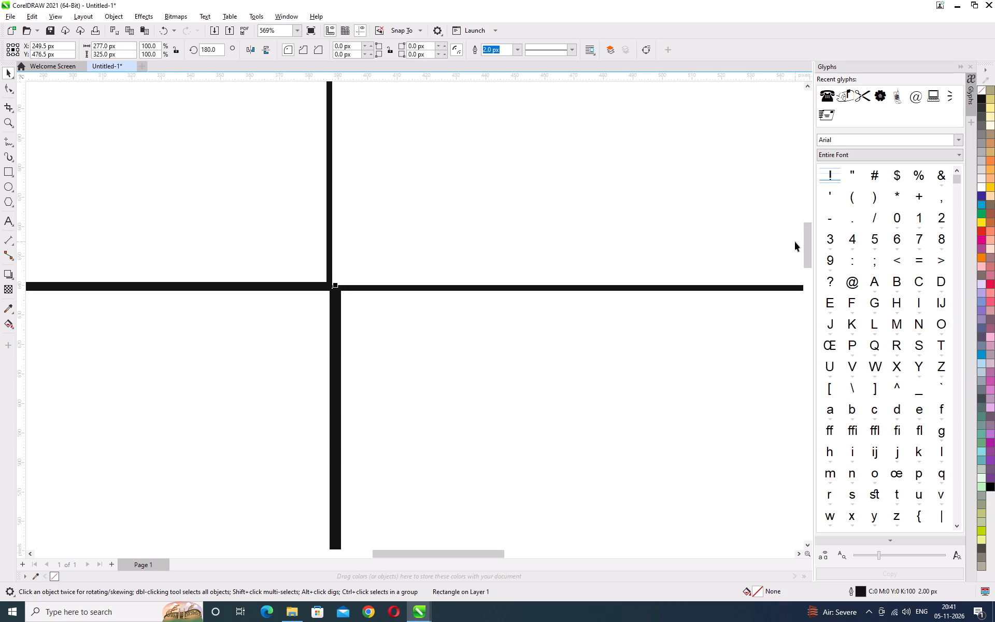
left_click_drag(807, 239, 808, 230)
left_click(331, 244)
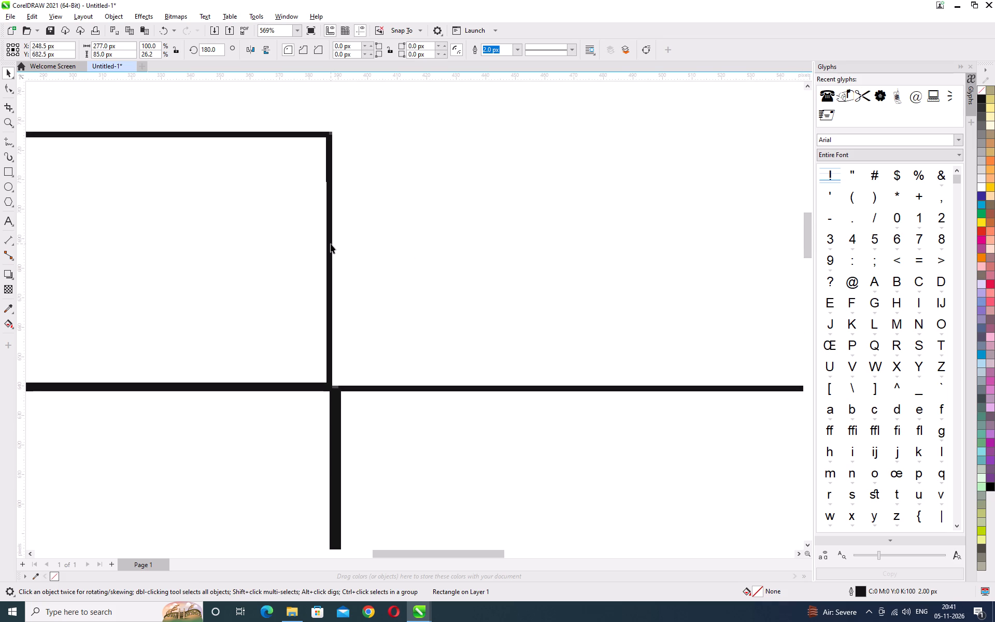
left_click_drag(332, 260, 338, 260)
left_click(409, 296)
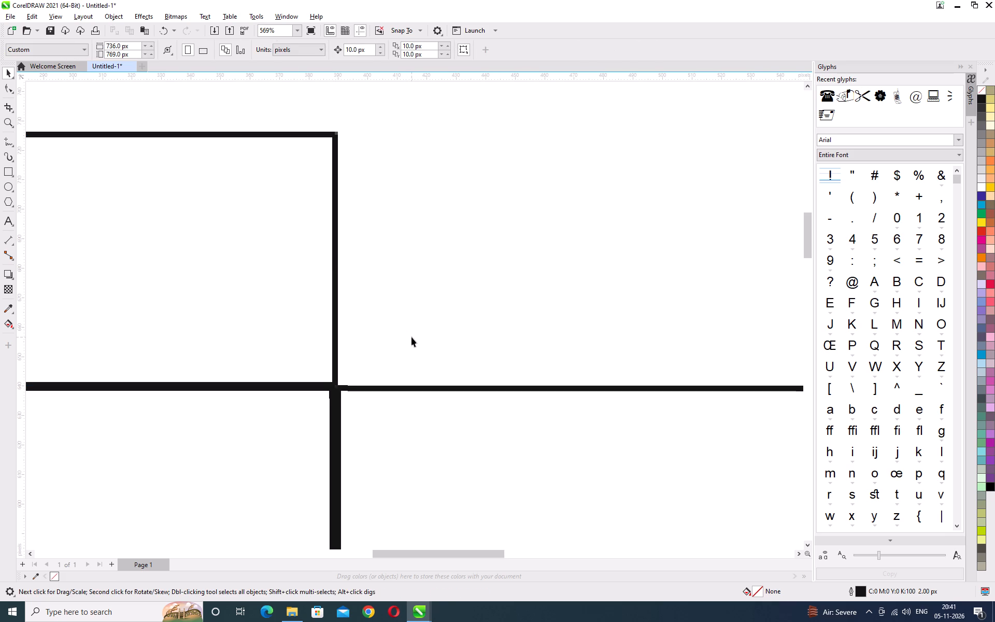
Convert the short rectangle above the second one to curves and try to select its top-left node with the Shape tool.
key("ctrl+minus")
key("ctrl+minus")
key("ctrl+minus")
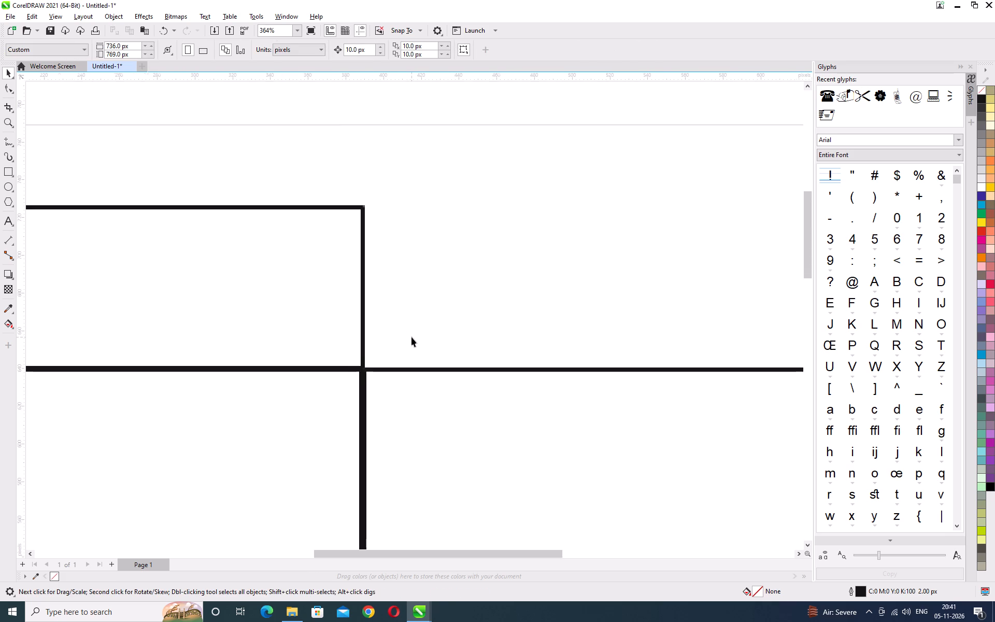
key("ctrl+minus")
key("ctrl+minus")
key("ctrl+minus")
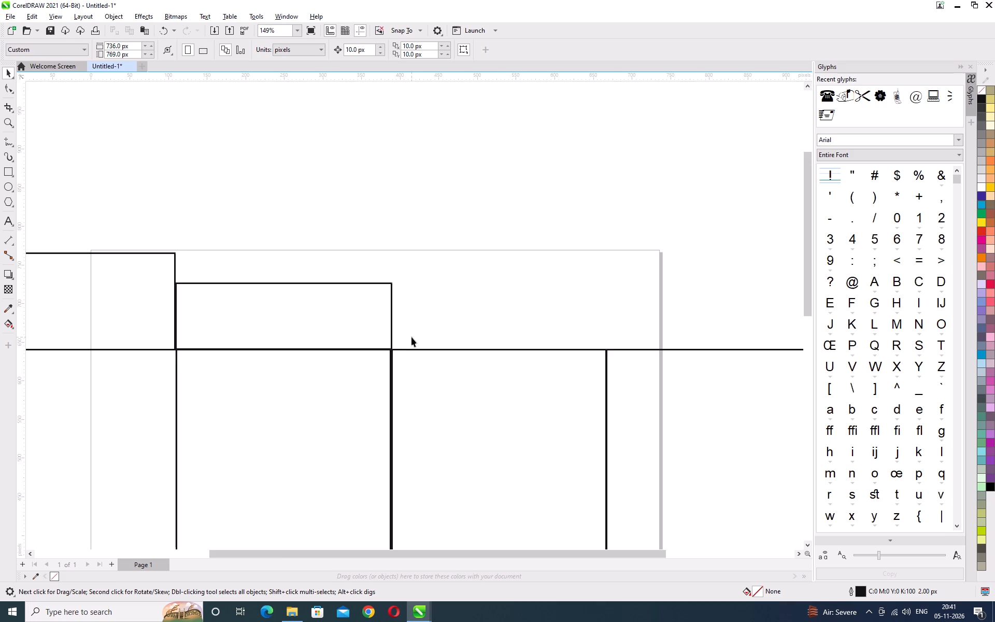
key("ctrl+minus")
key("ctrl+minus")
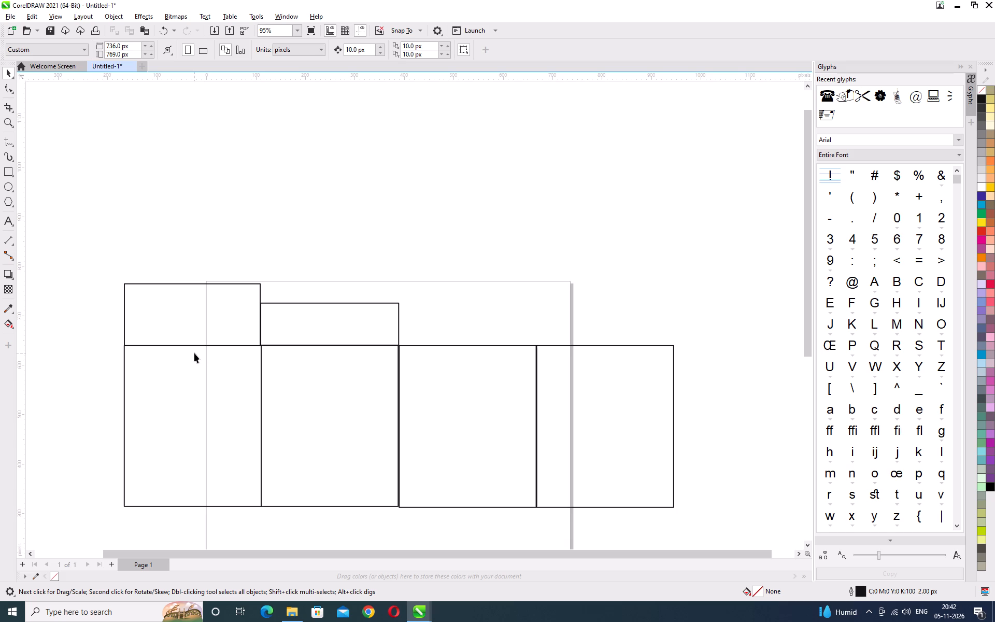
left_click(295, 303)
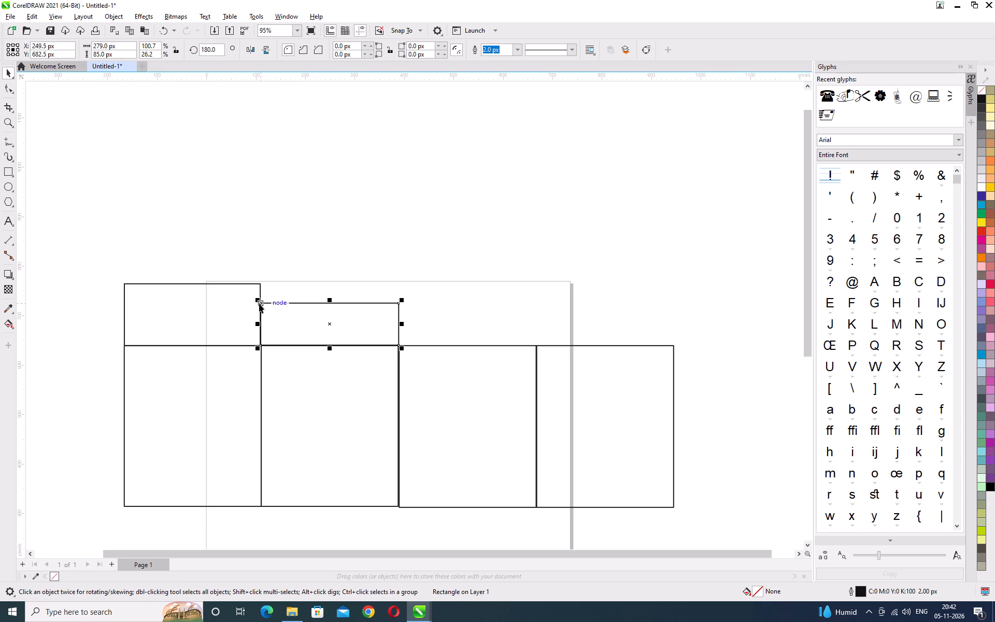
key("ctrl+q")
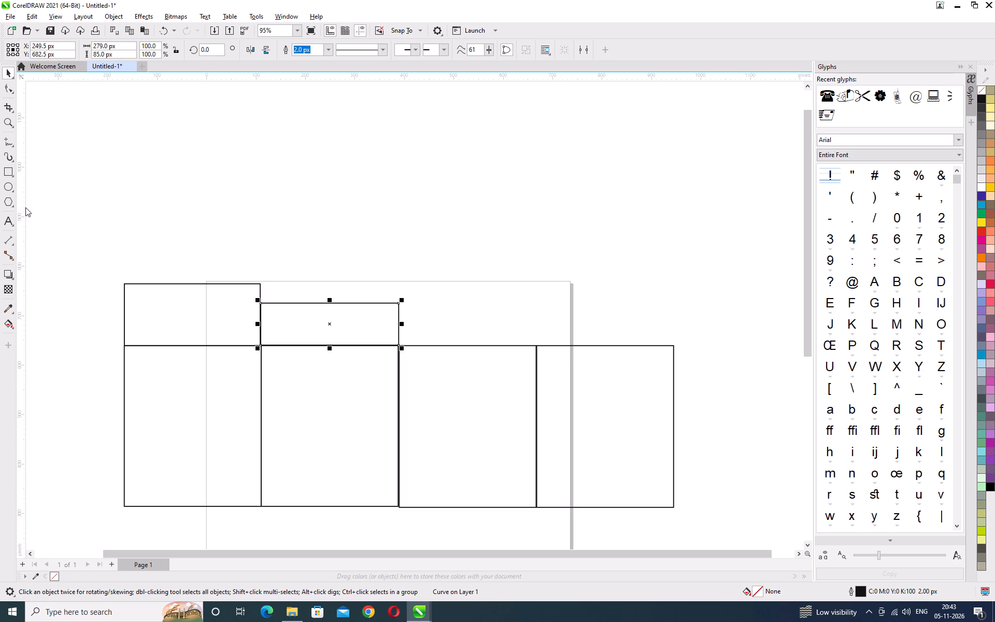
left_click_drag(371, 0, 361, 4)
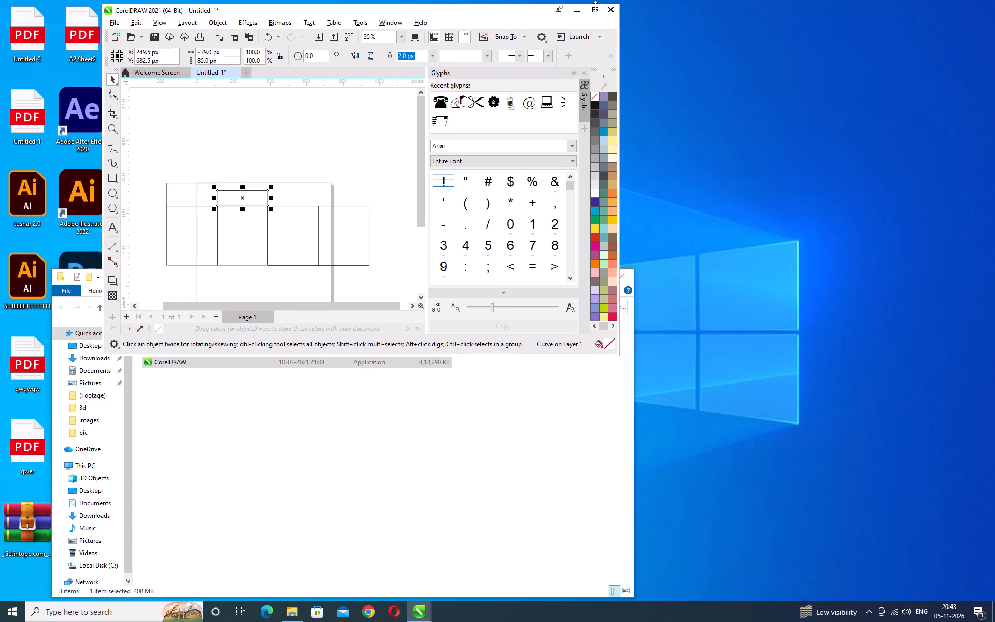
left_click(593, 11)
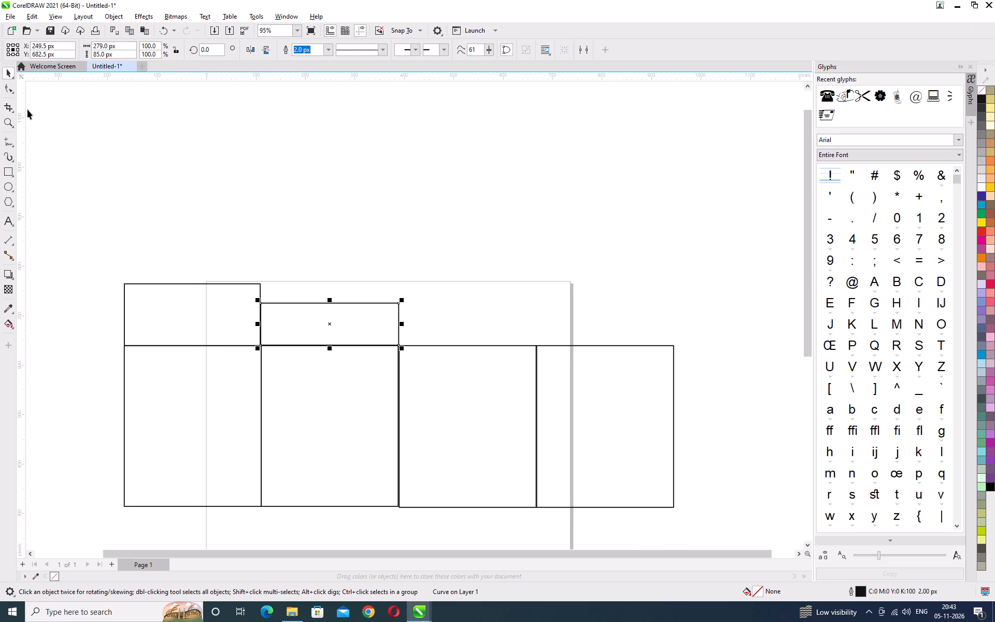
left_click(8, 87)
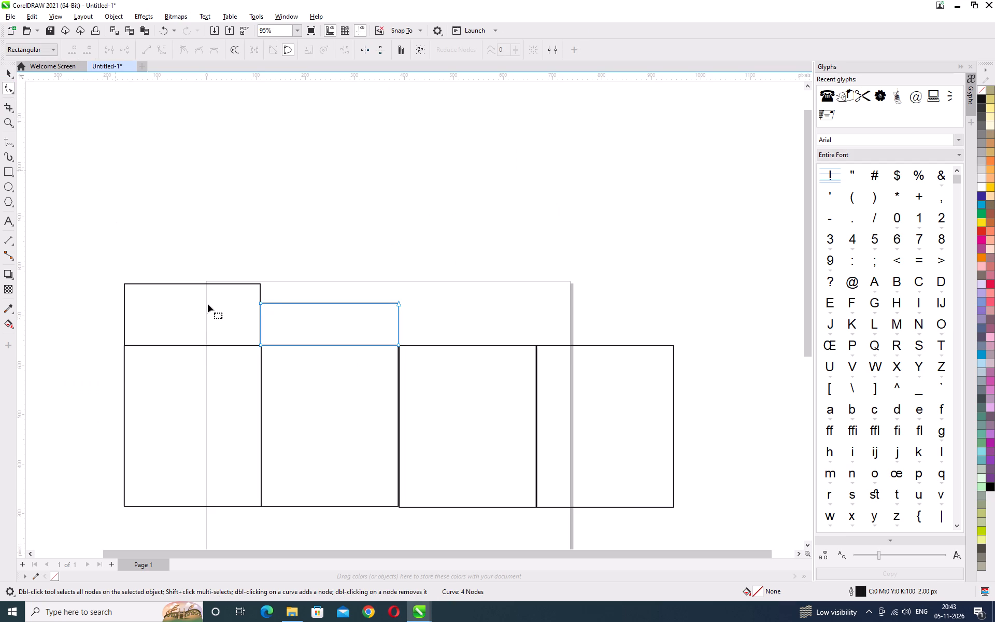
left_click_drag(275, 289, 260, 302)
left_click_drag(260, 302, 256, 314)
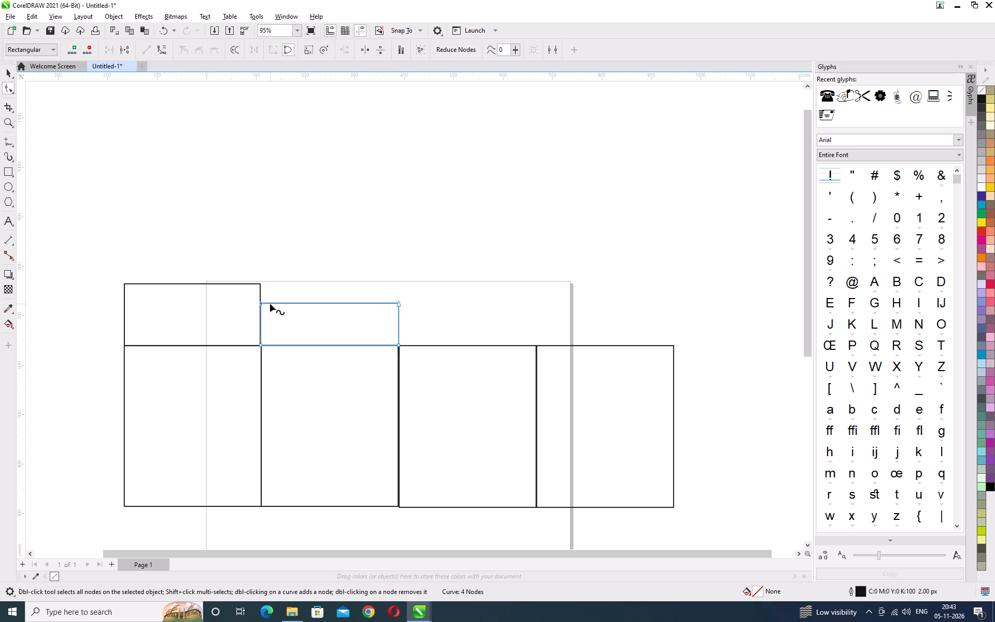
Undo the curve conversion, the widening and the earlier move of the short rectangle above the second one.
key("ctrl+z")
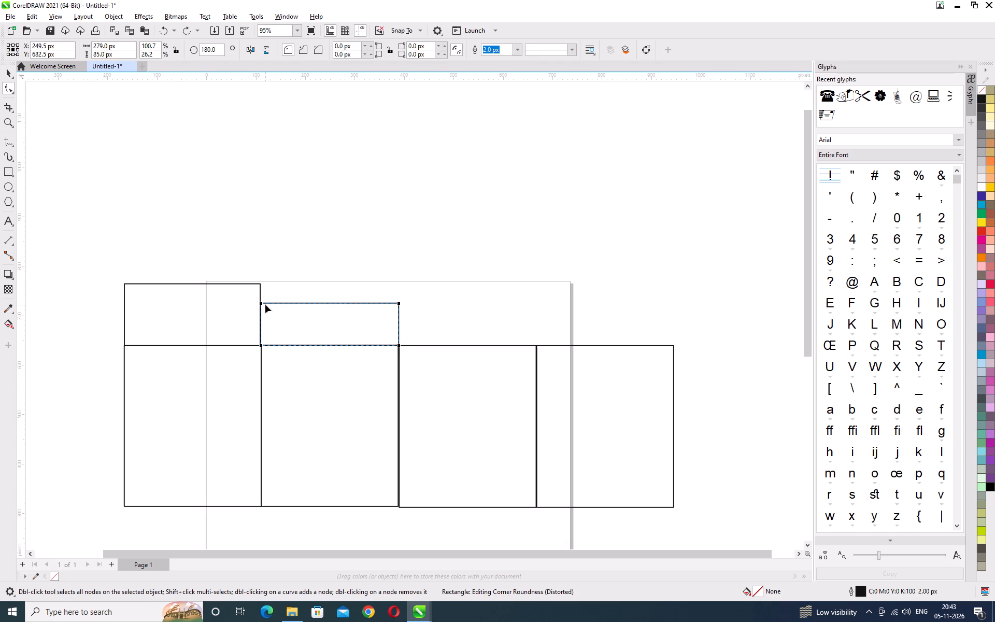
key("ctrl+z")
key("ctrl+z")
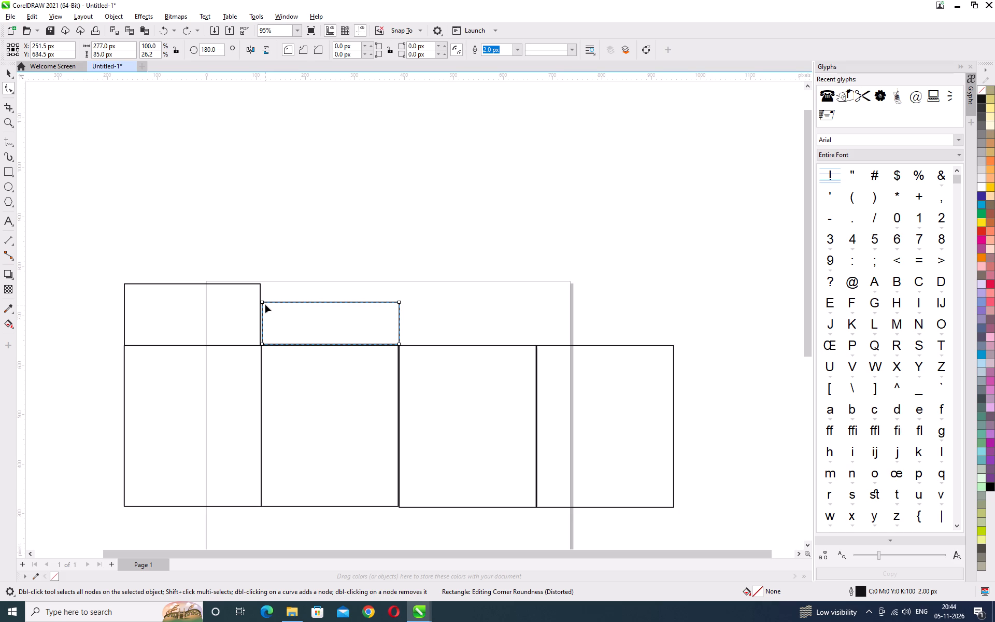
Move the short rectangle above the second one to about X 248.5, Y 682.5 px, fitting it against the first short rectangle and the top edge below.
left_click(7, 117)
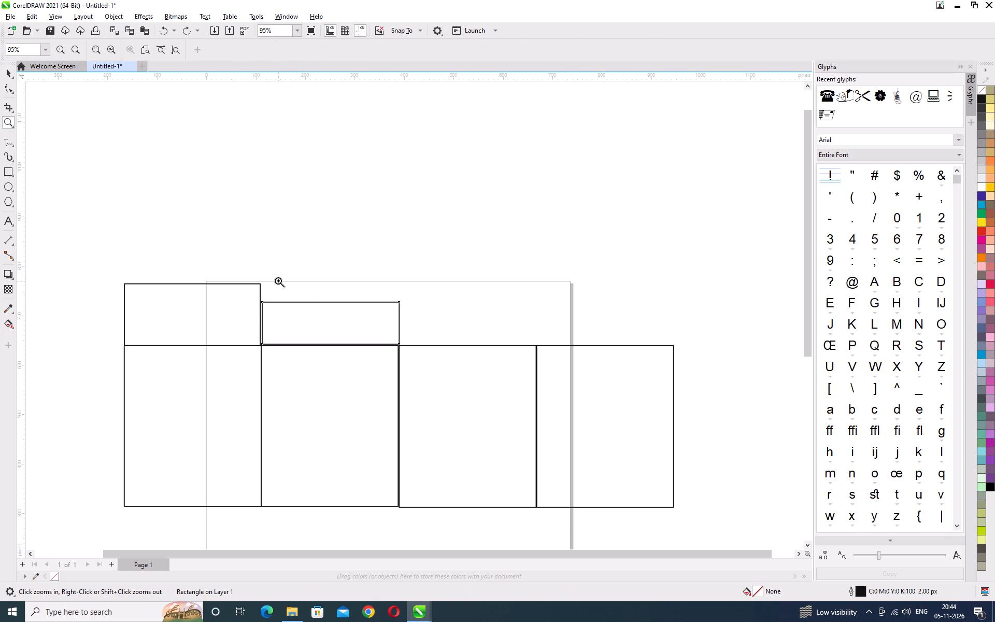
left_click_drag(269, 287, 272, 305)
left_click_drag(272, 305, 232, 356)
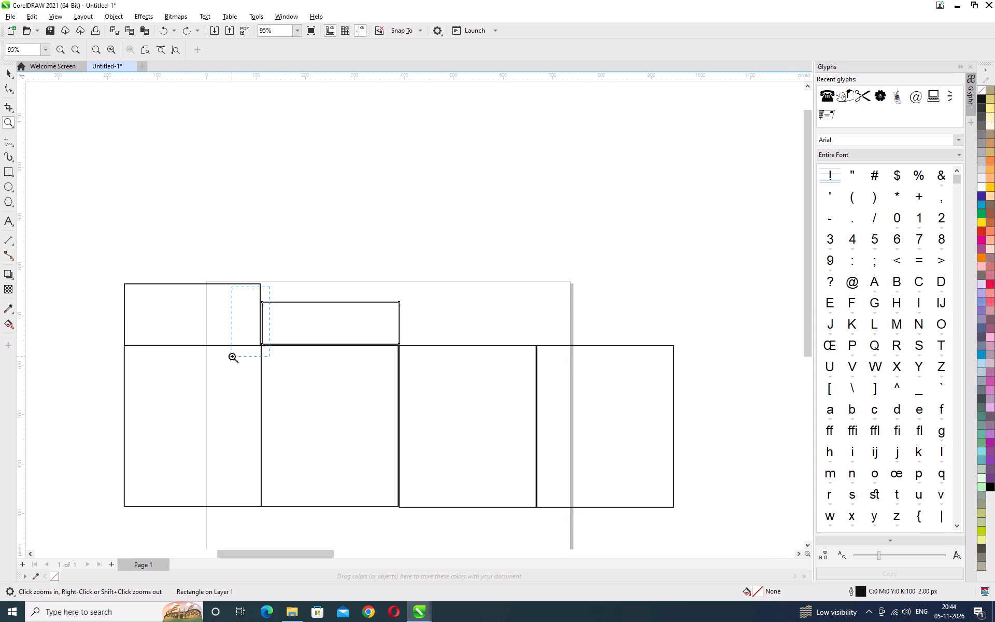
left_click(4, 70)
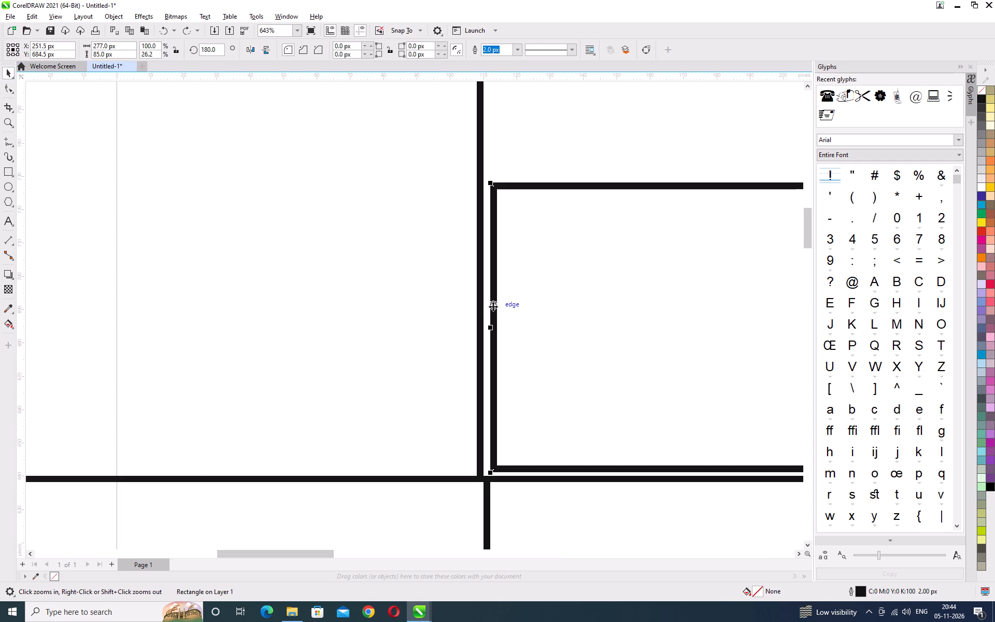
left_click(354, 356)
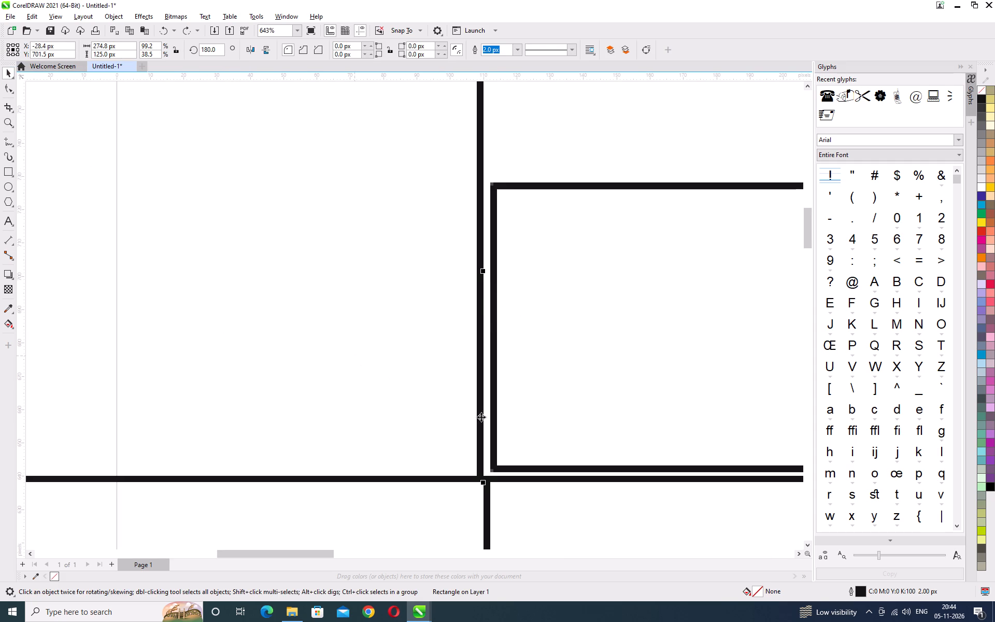
left_click(495, 430)
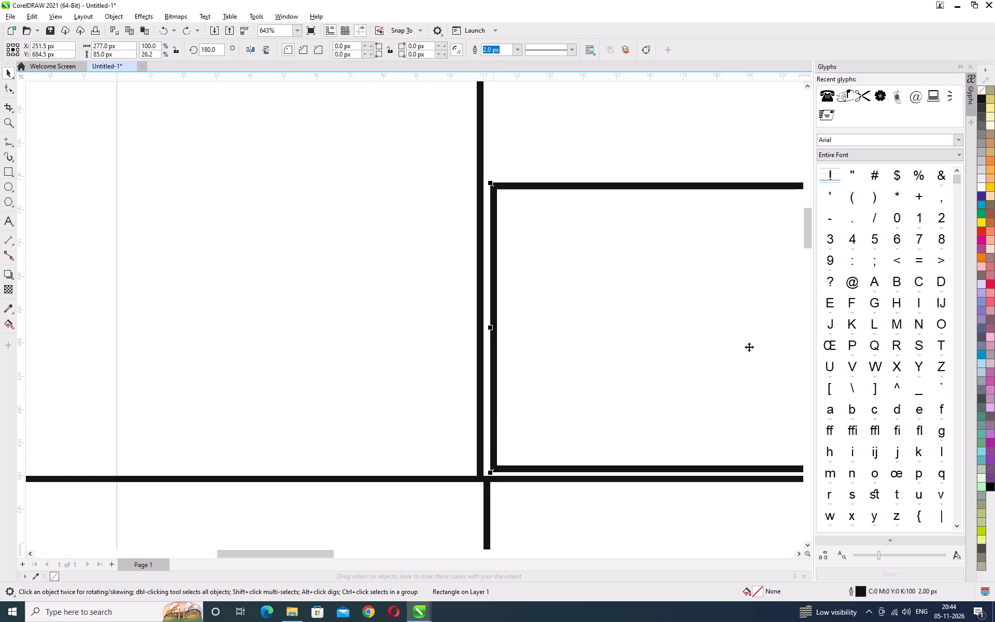
left_click_drag(749, 345, 720, 353)
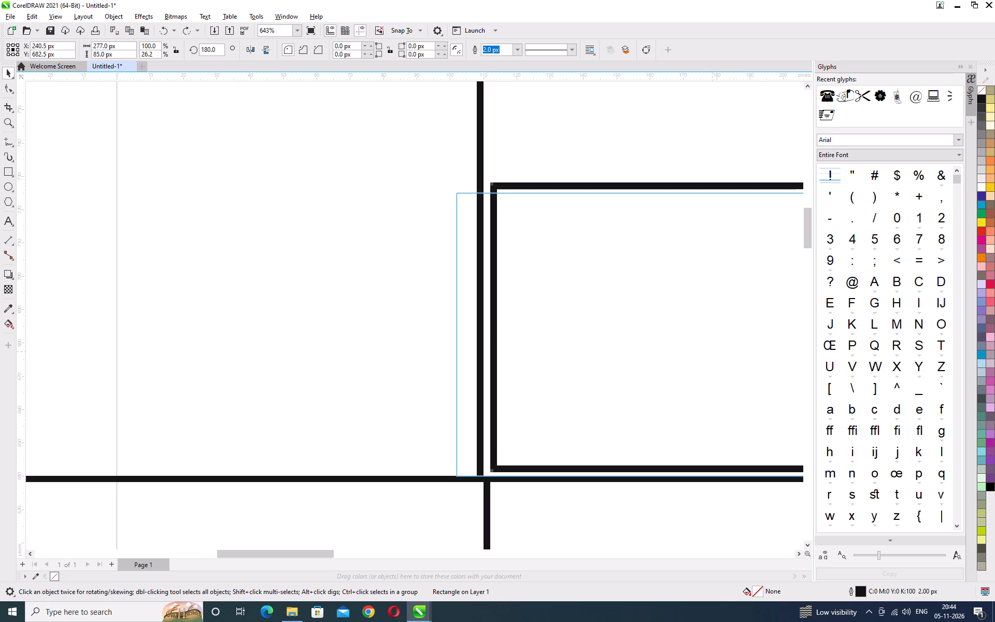
left_click_drag(720, 353, 736, 352)
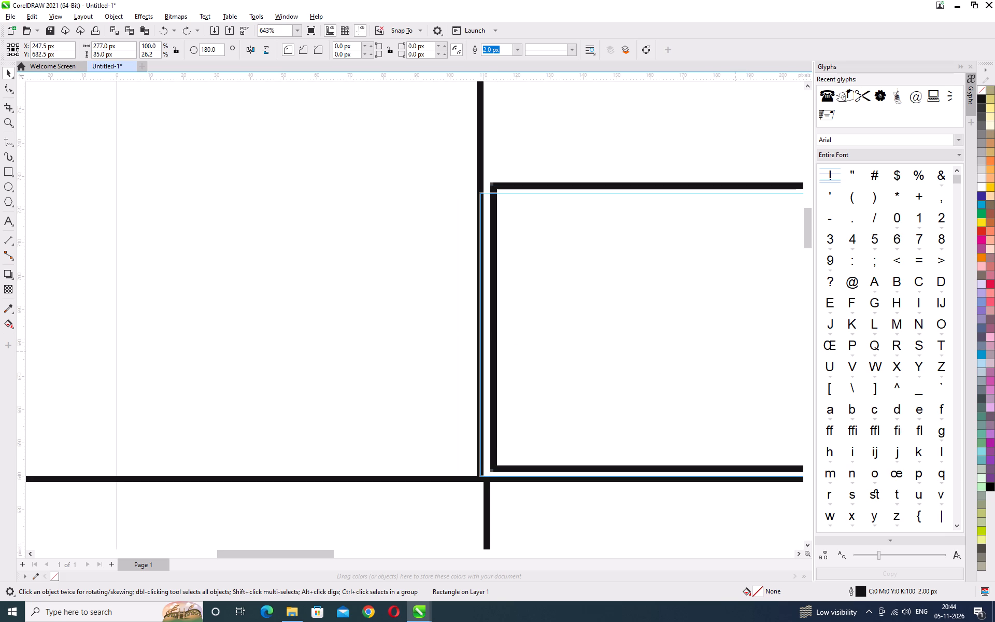
left_click_drag(736, 352, 737, 352)
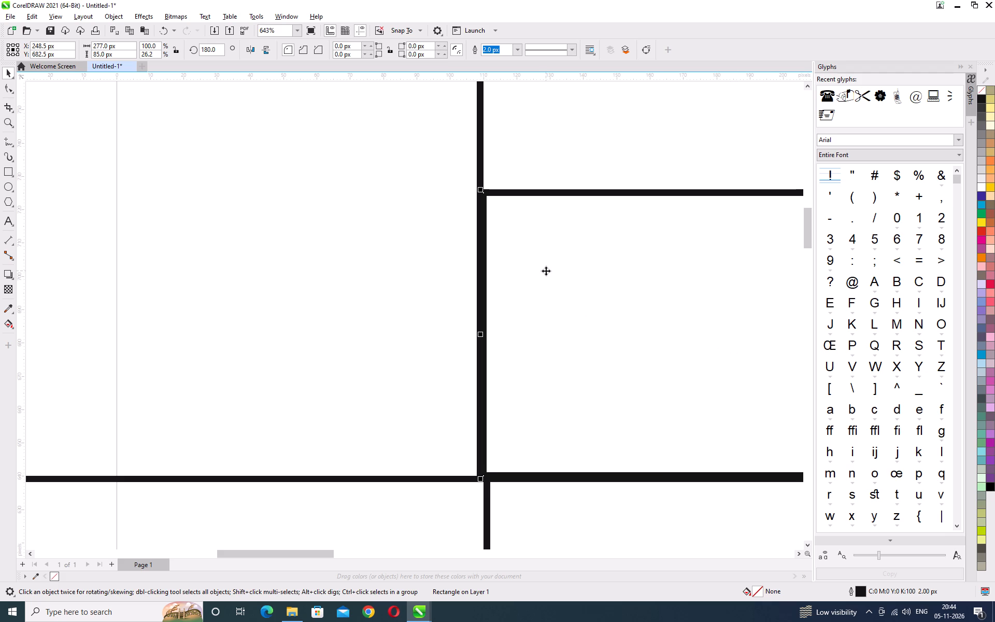
Move the first short rectangle to about X -27.6, Y 700.5 px, closing up to its neighbour, and deselect it.
left_click(7, 73)
left_click(147, 232)
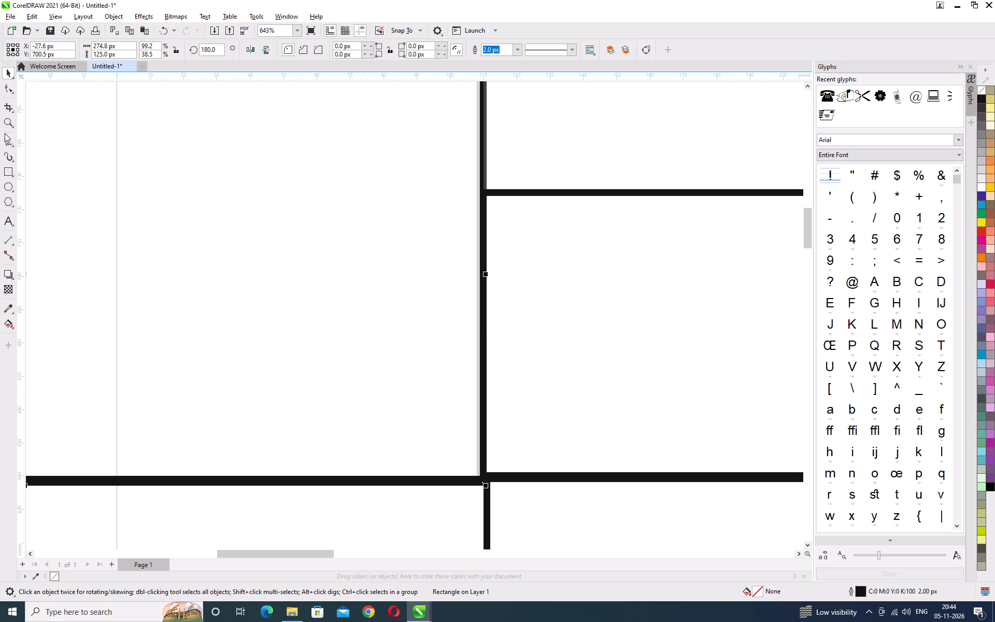
left_click(11, 120)
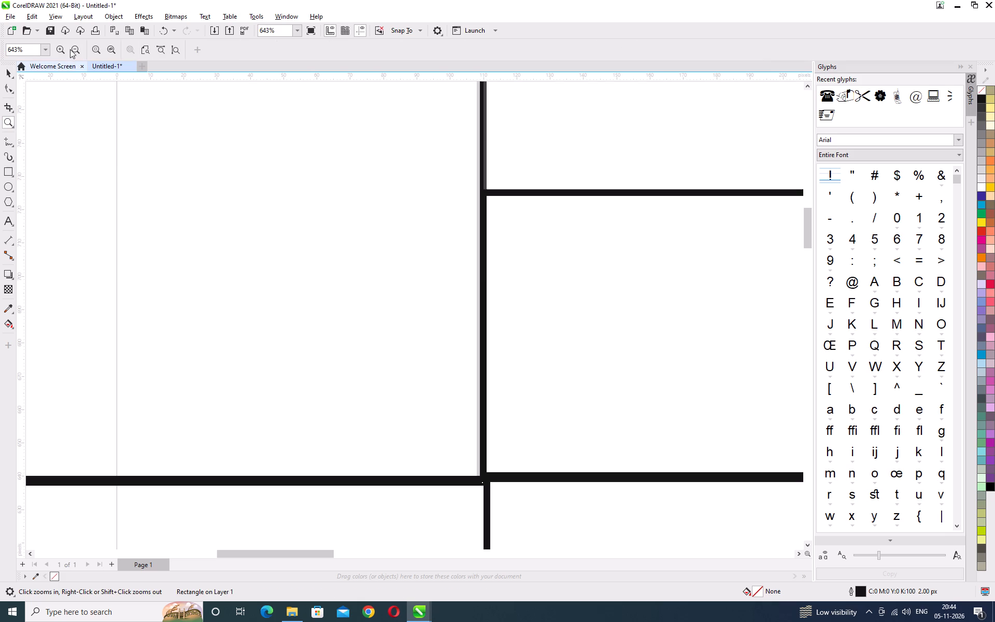
left_click(78, 48)
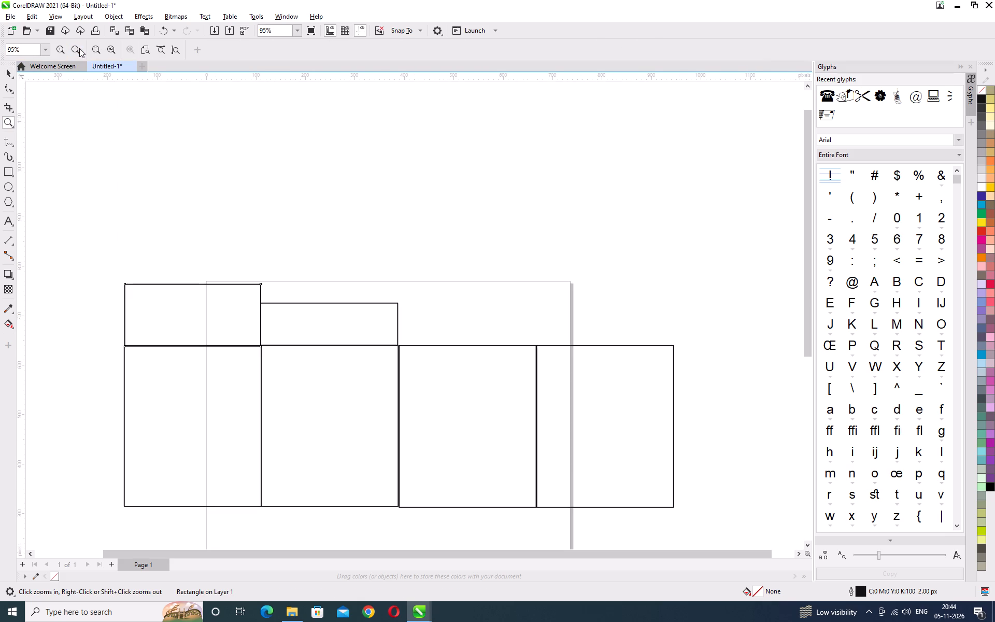
left_click(12, 77)
left_click(123, 154)
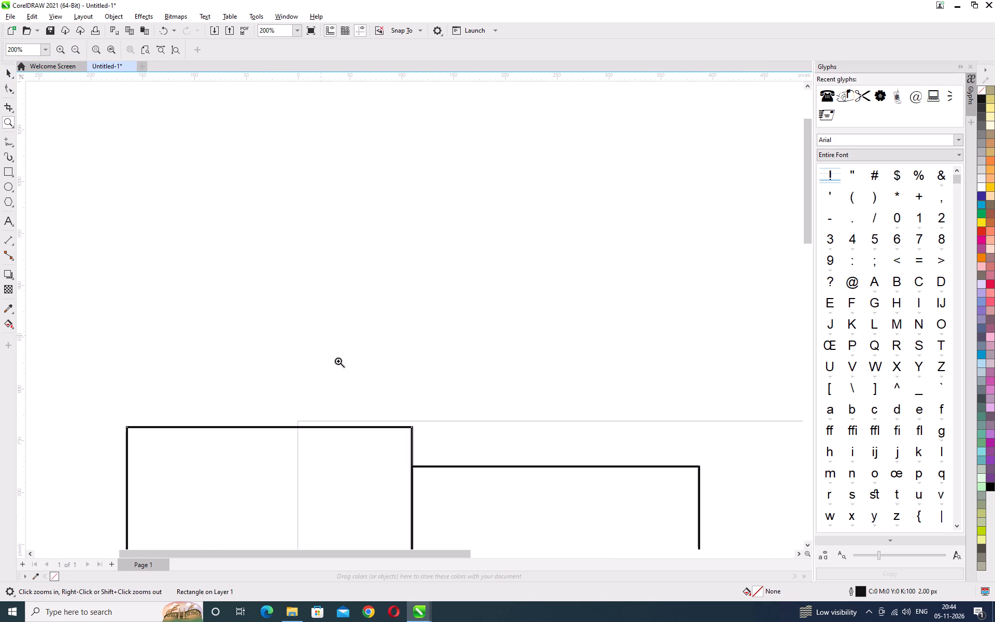
left_click(9, 72)
left_click(6, 128)
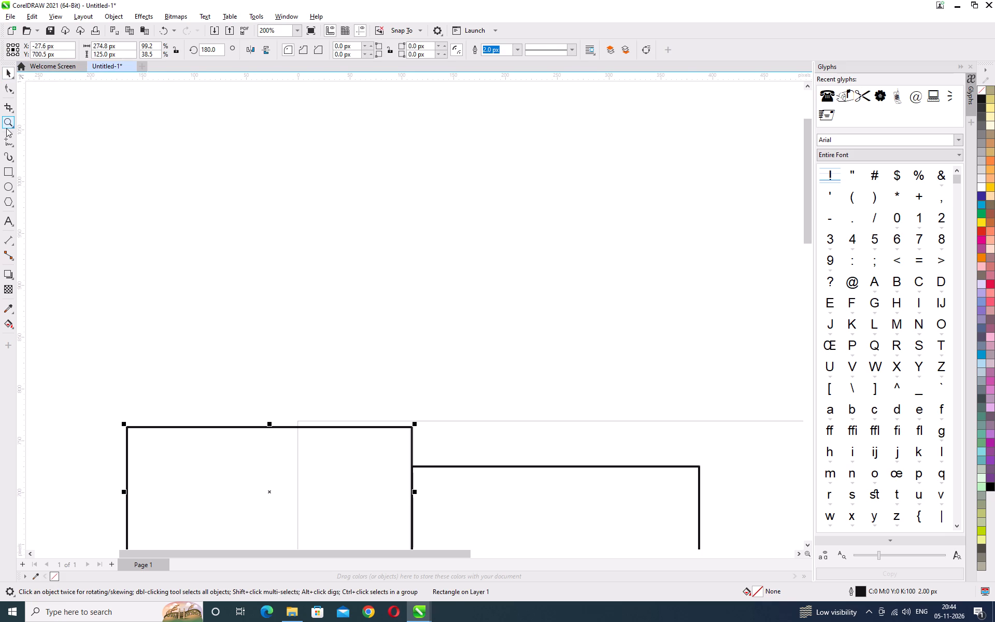
left_click(105, 52)
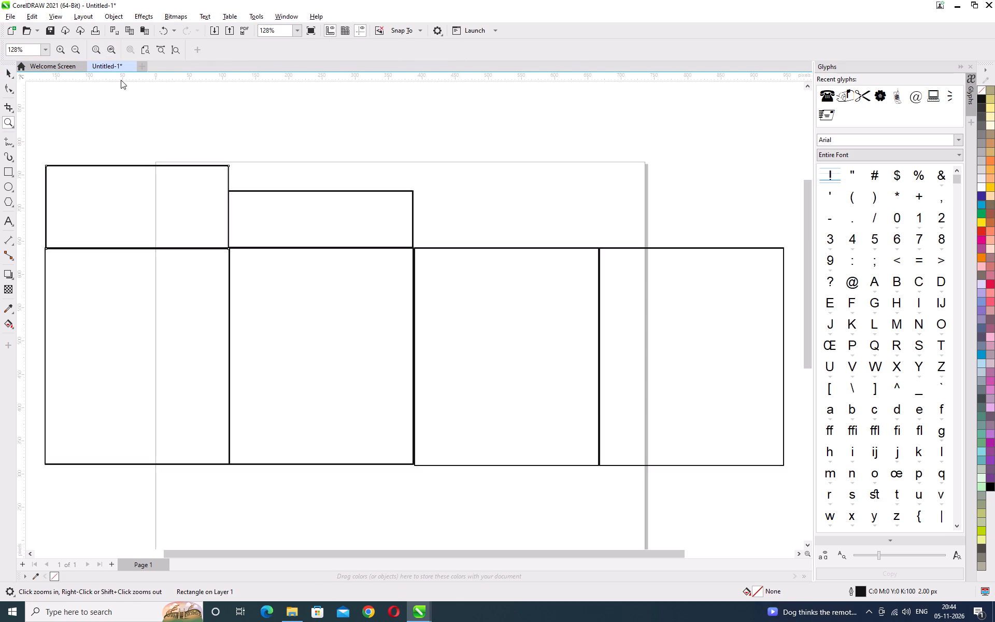
left_click(11, 78)
left_click(101, 117)
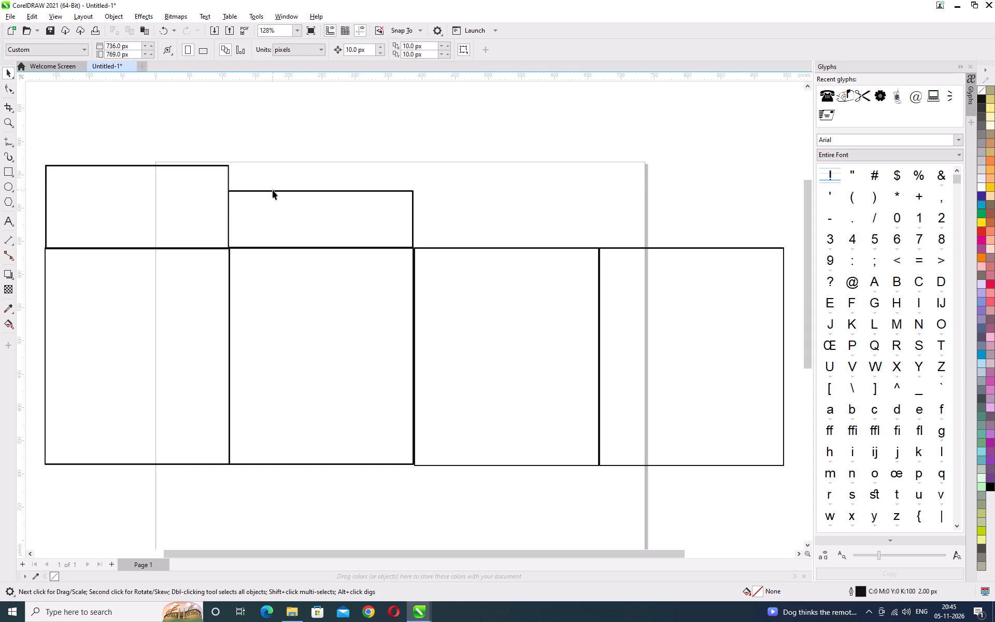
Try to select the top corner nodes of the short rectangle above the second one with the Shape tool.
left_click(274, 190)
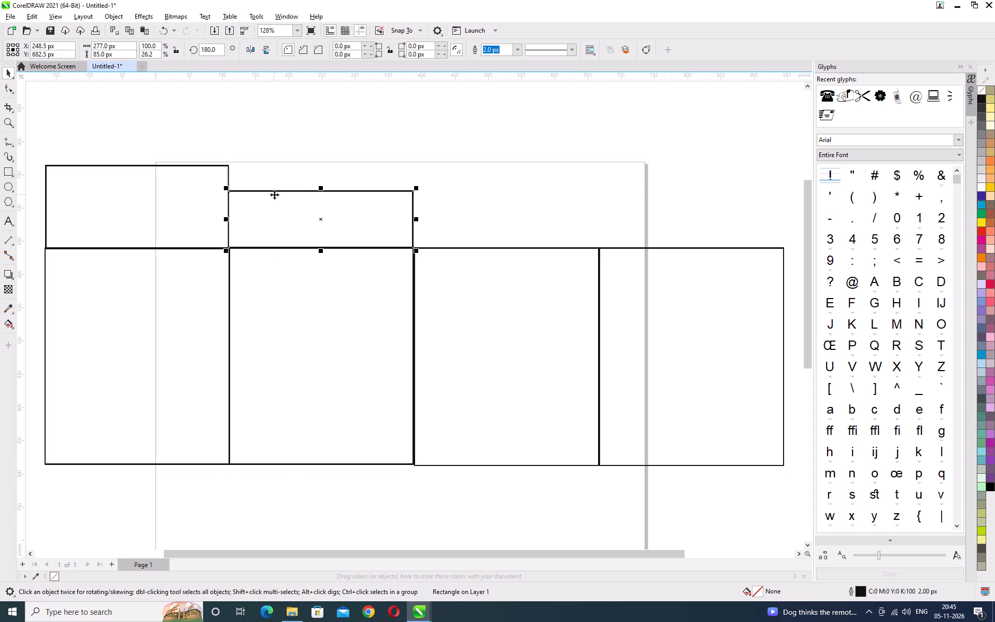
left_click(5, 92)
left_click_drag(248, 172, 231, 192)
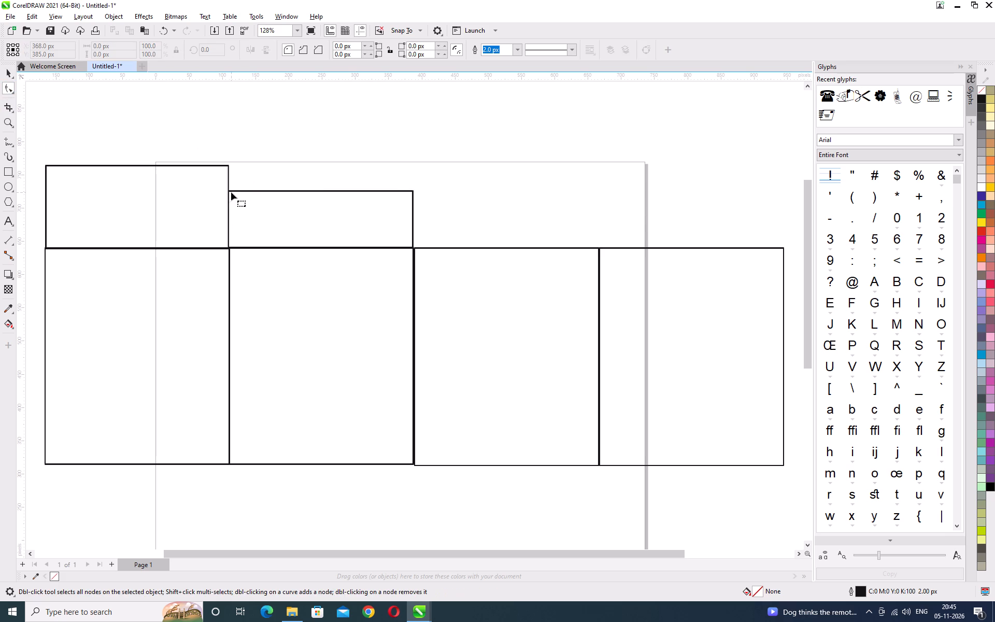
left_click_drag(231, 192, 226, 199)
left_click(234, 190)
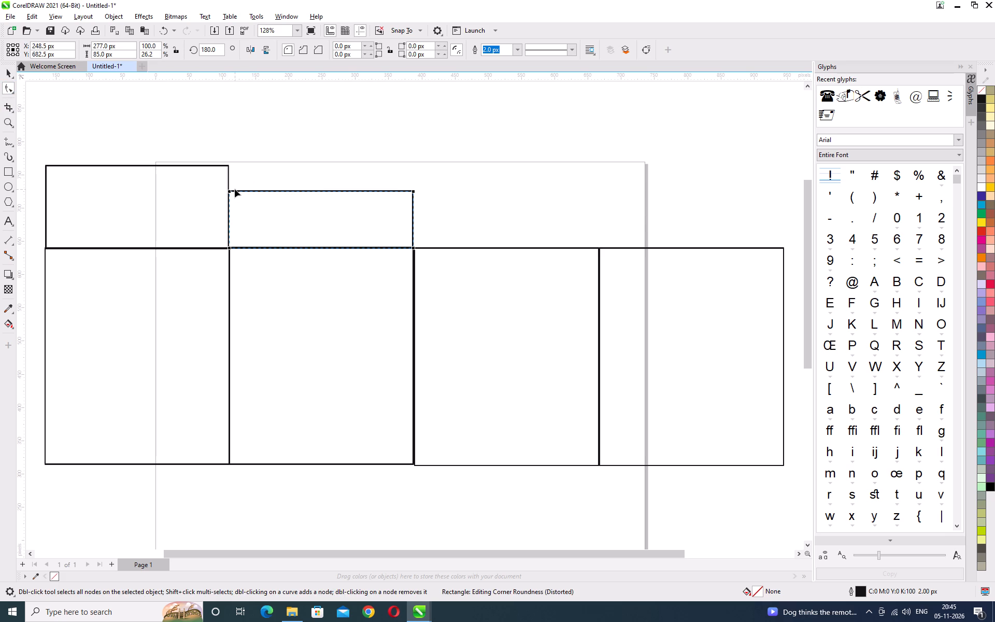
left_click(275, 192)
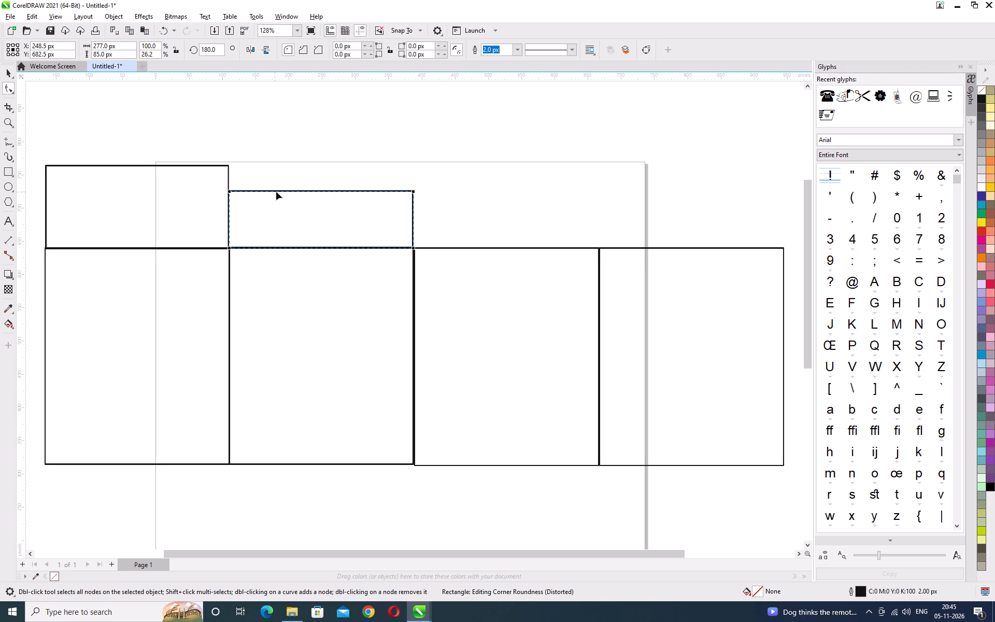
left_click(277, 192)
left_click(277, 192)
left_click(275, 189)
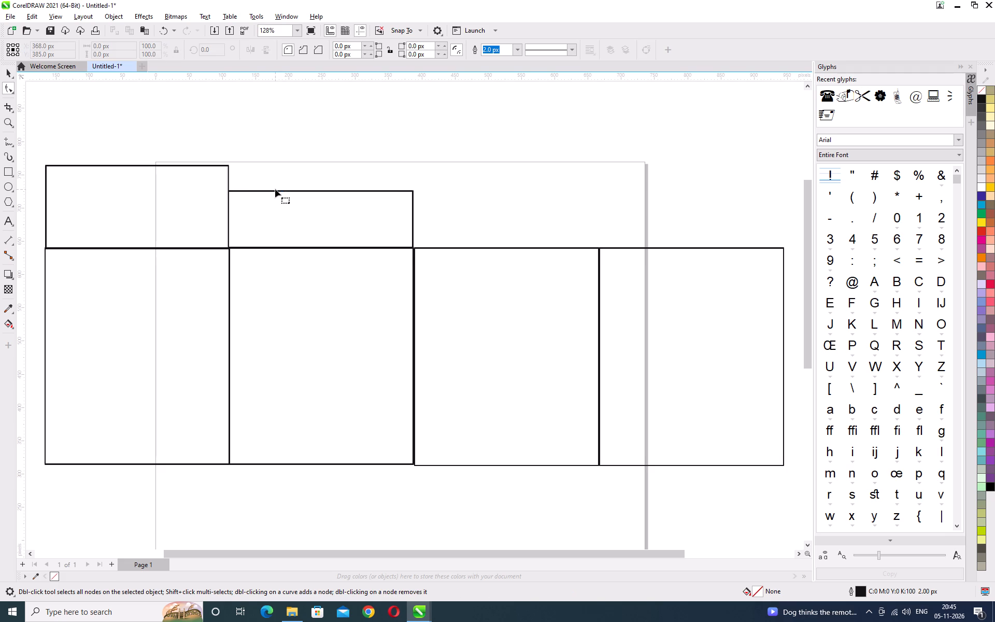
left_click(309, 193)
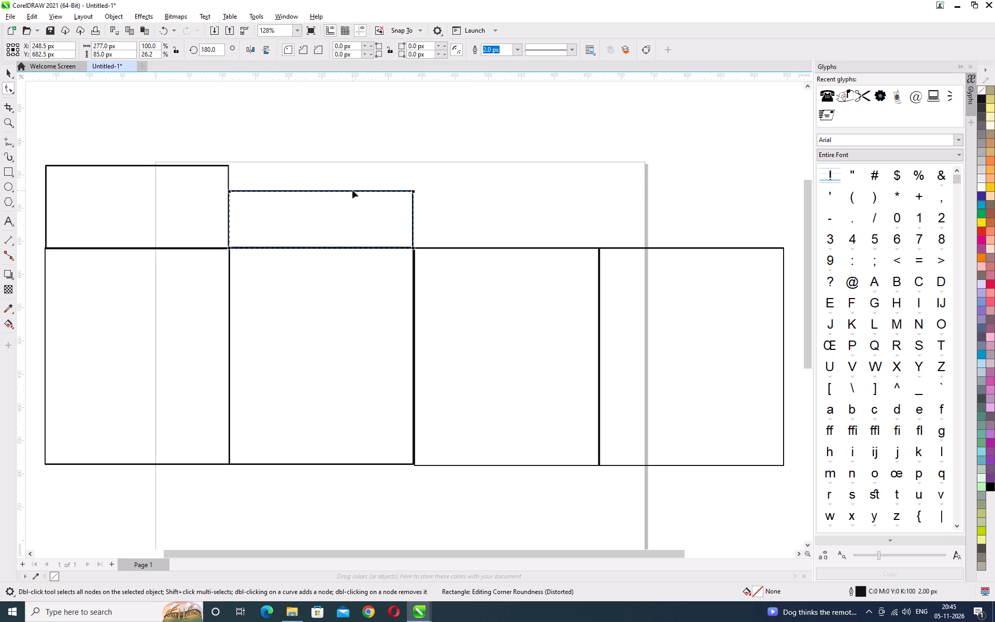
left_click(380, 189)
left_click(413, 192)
Undo the last three moves of the two short rectangles and clear the selection.
key("ctrl+z")
key("ctrl+z")
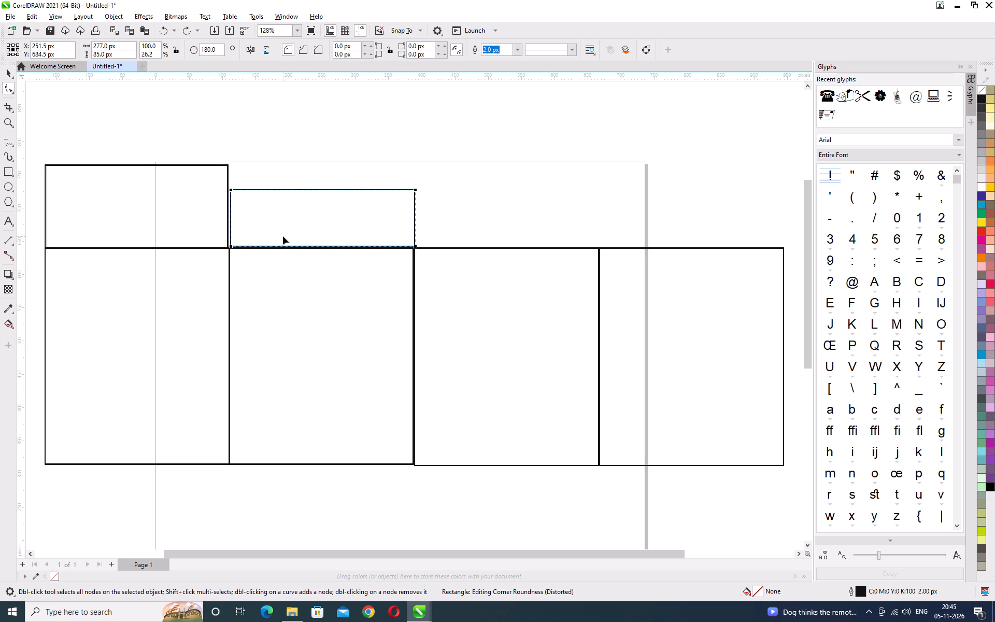
key("ctrl+z")
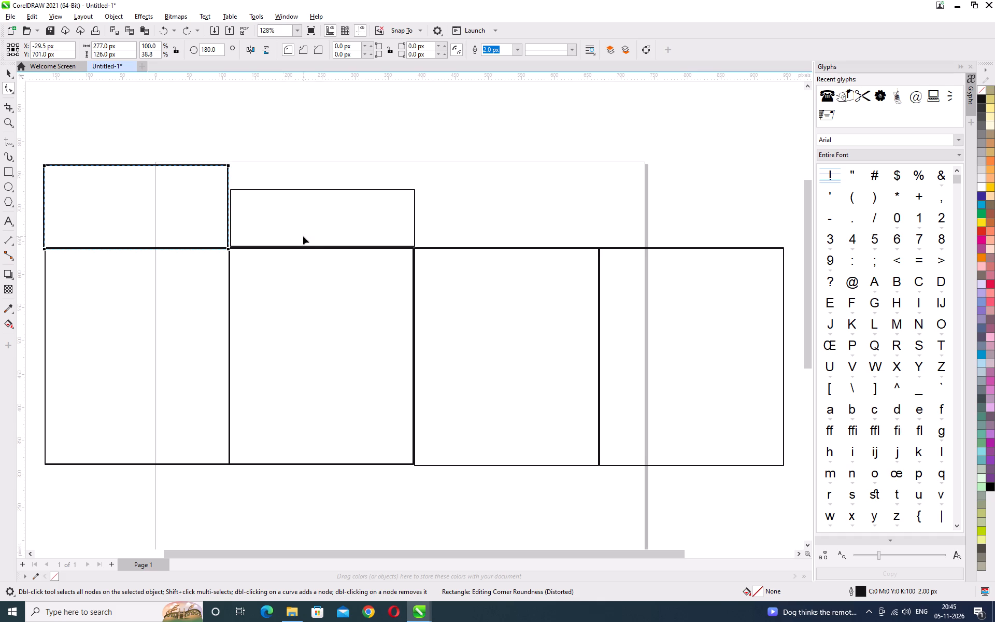
left_click(437, 225)
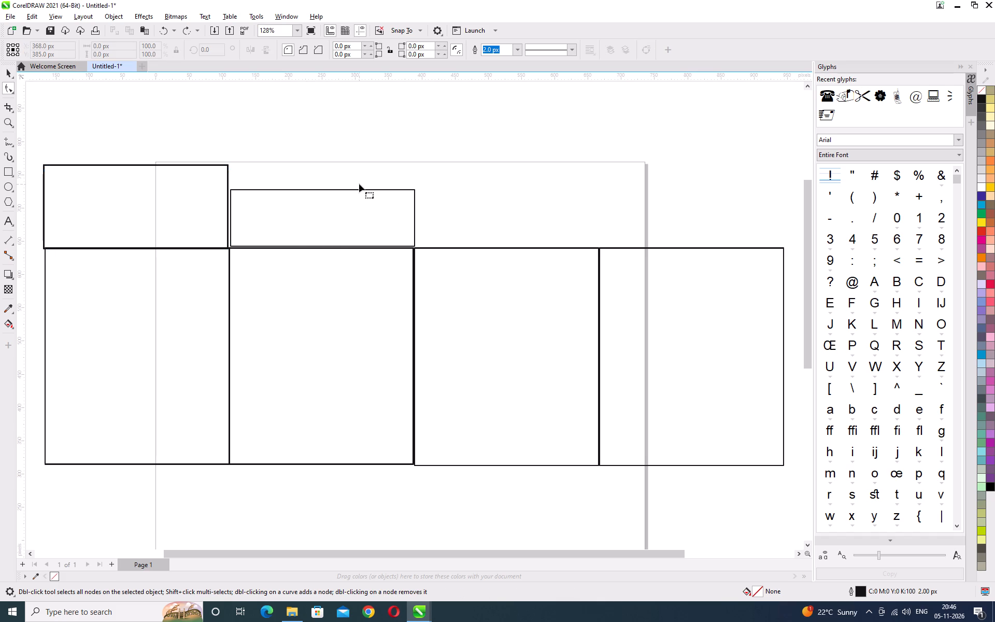
Select the short rectangle above the second large one, beside its gap to the first short rectangle.
left_click(8, 120)
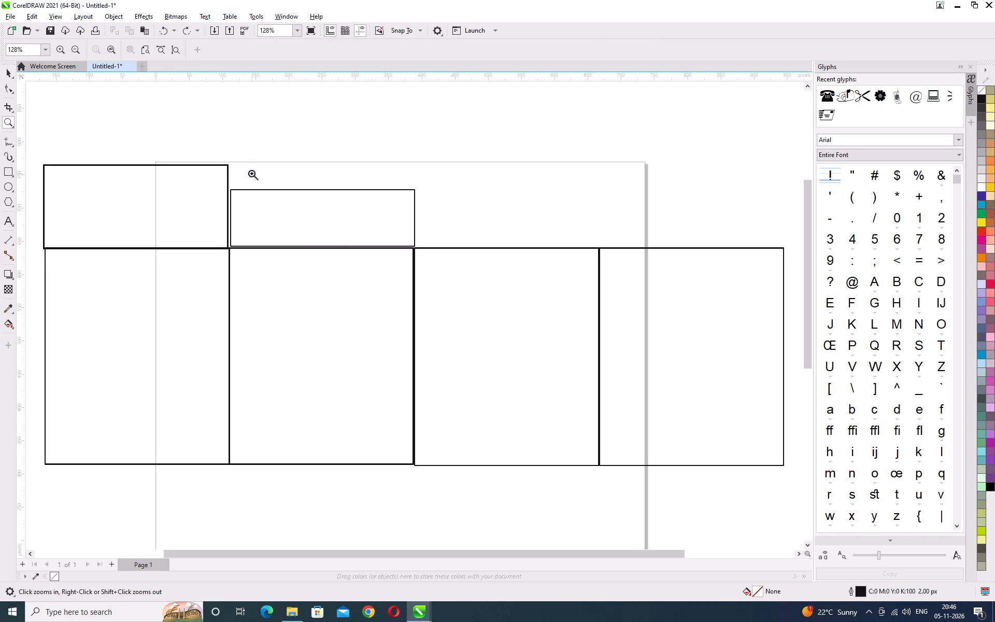
left_click_drag(204, 148, 306, 258)
left_click_drag(306, 258, 337, 296)
left_click(7, 73)
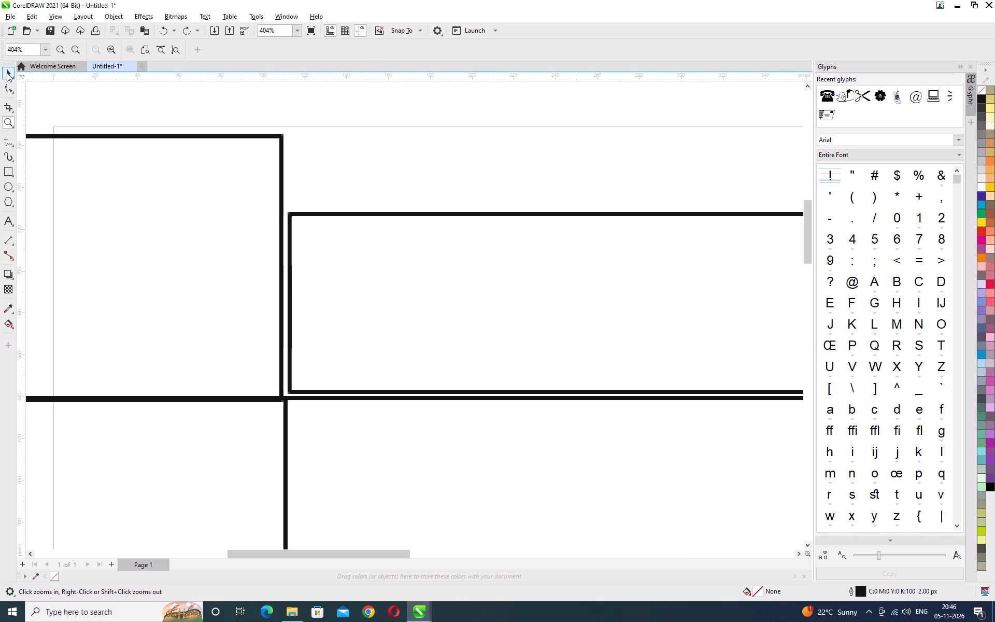
left_click(307, 212)
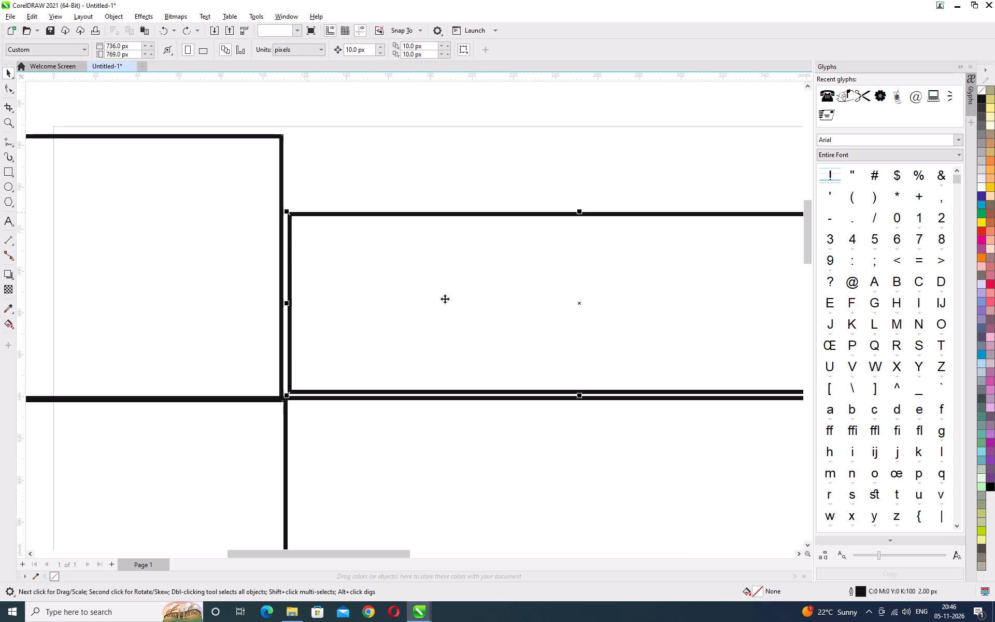
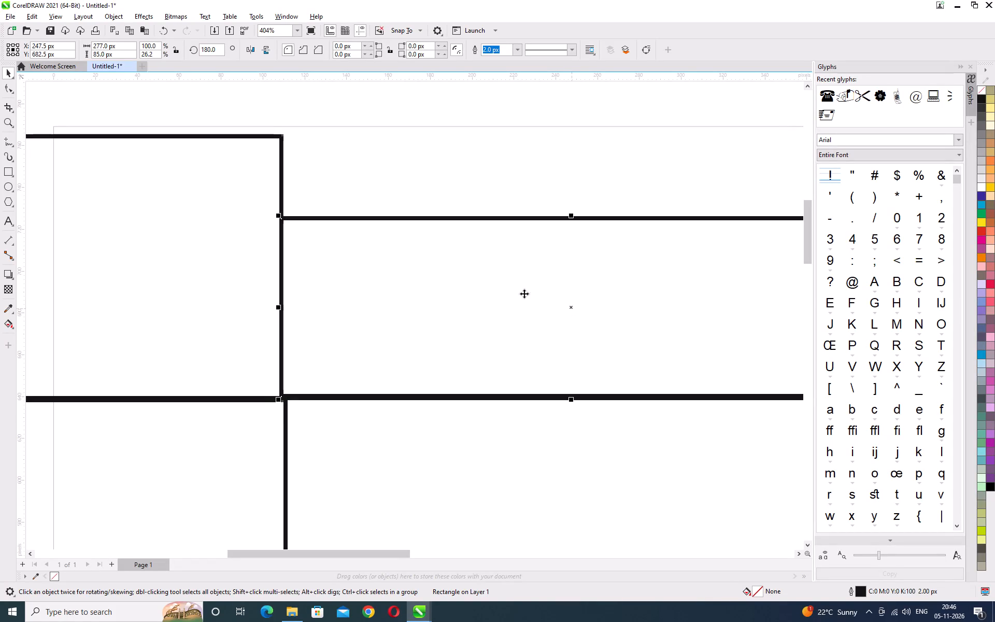
Convert the short rectangle above the second large rectangle to curves.
left_click(5, 72)
left_click(363, 170)
left_click(378, 216)
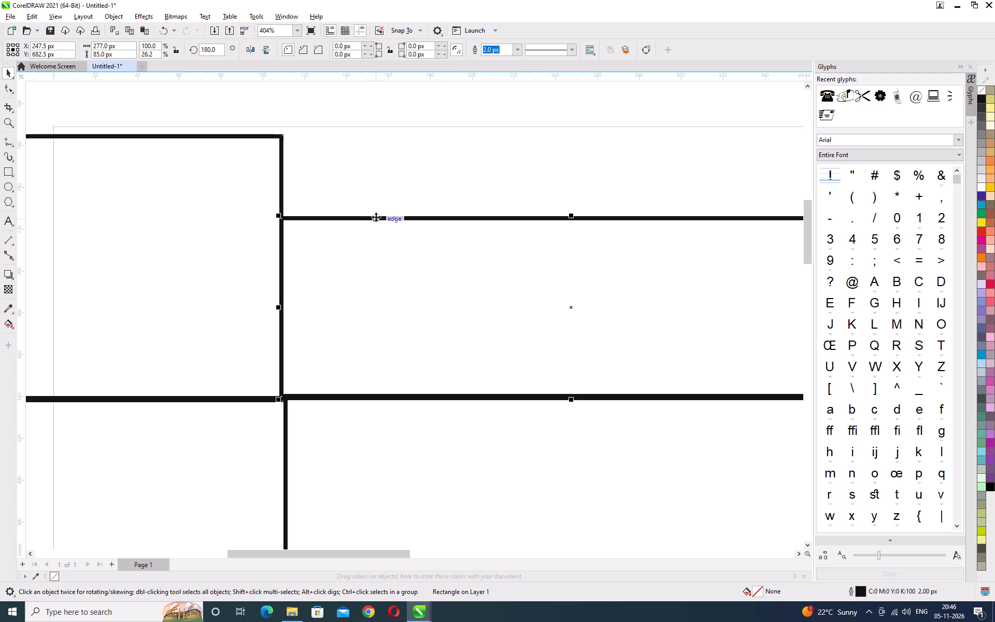
key("ctrl+q")
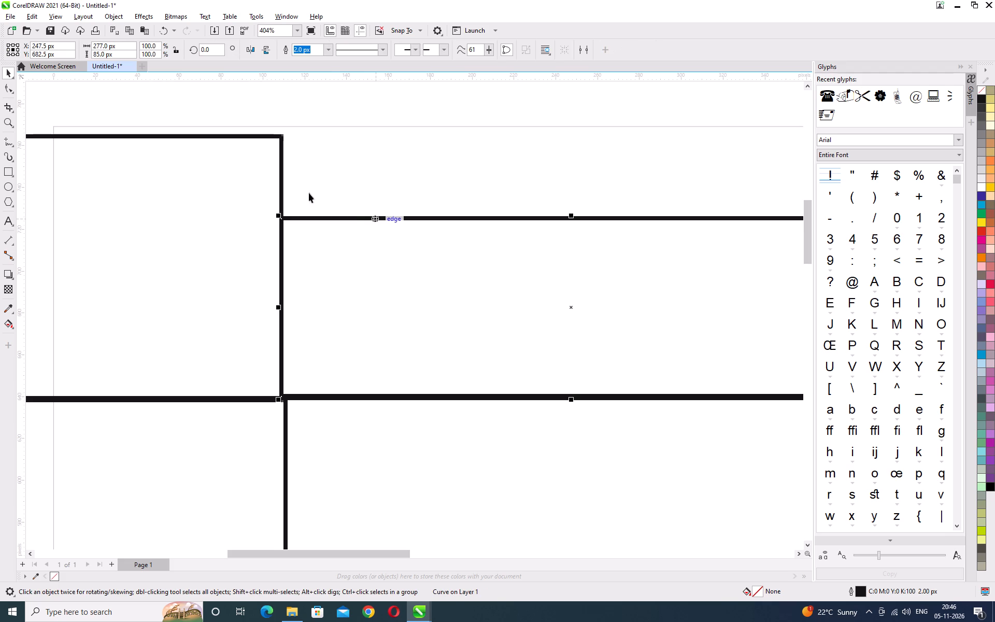
Close the Glyphs docker and reshape the flap into a trapezoid, moving its two top corner nodes inward about 27 px and 23 px.
left_click(6, 90)
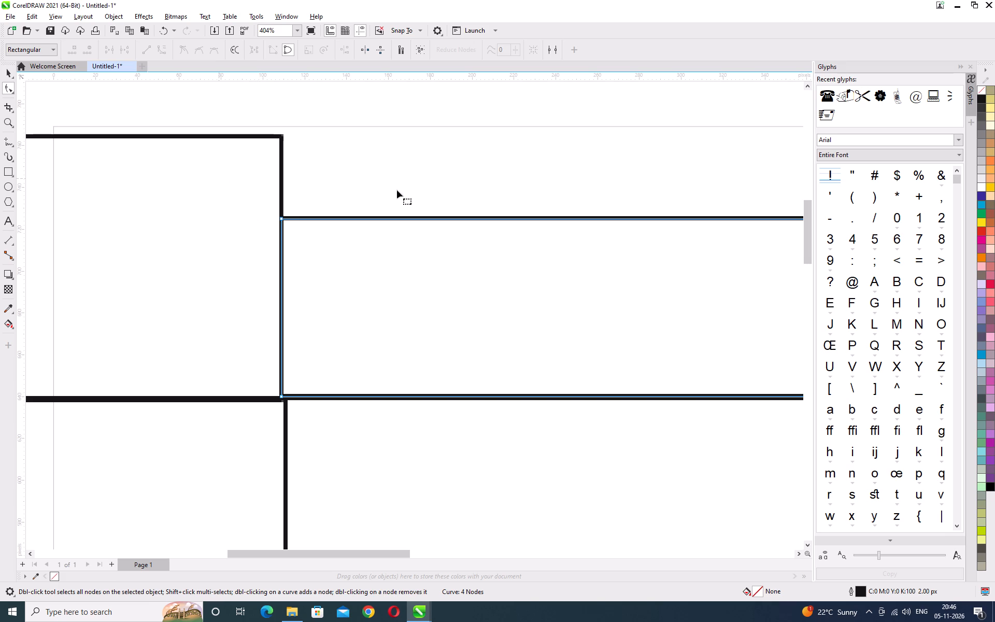
left_click(970, 68)
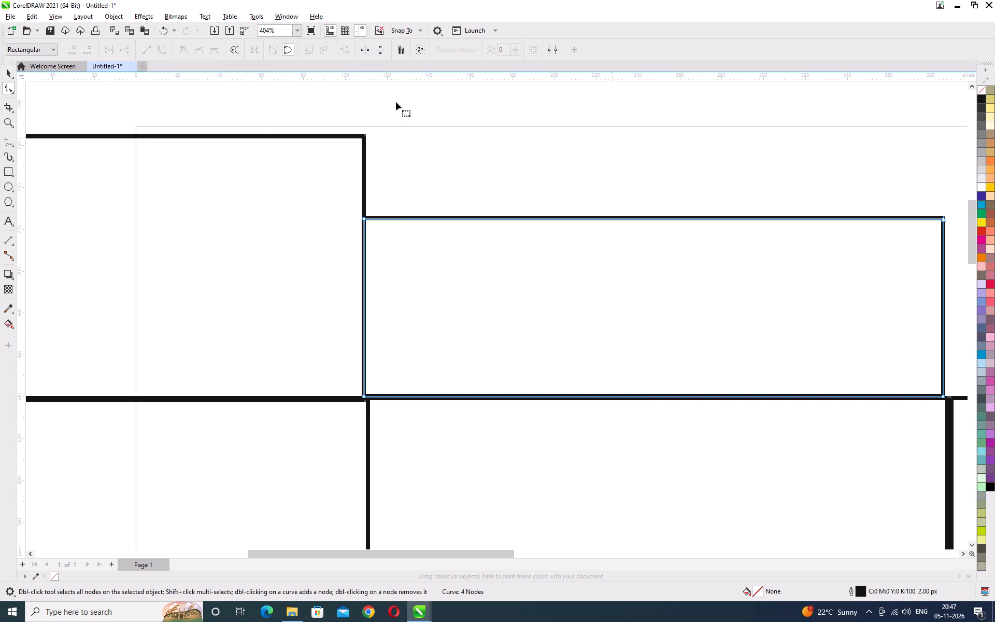
left_click(50, 50)
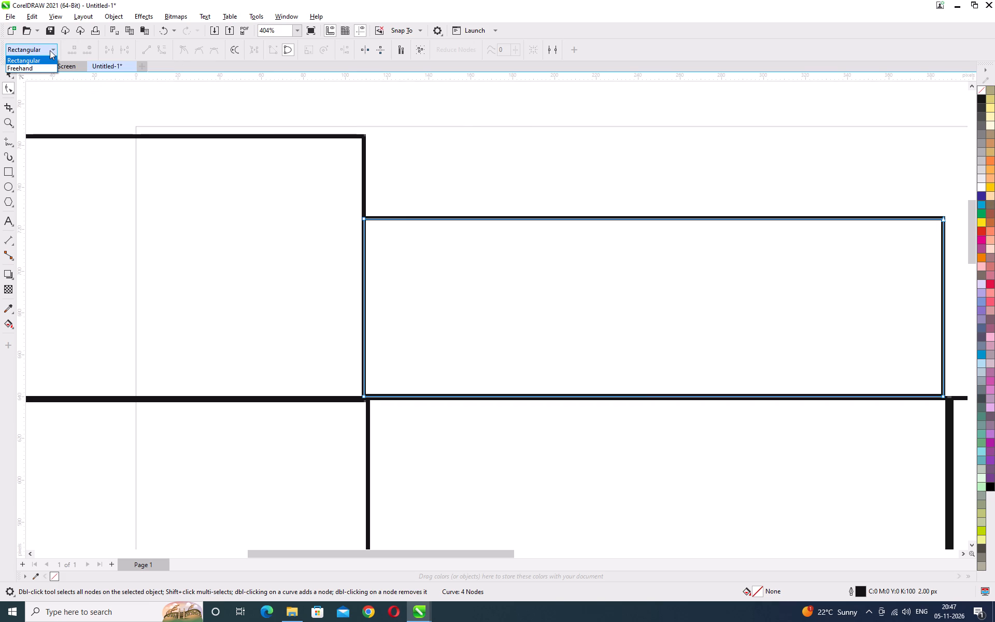
left_click(50, 50)
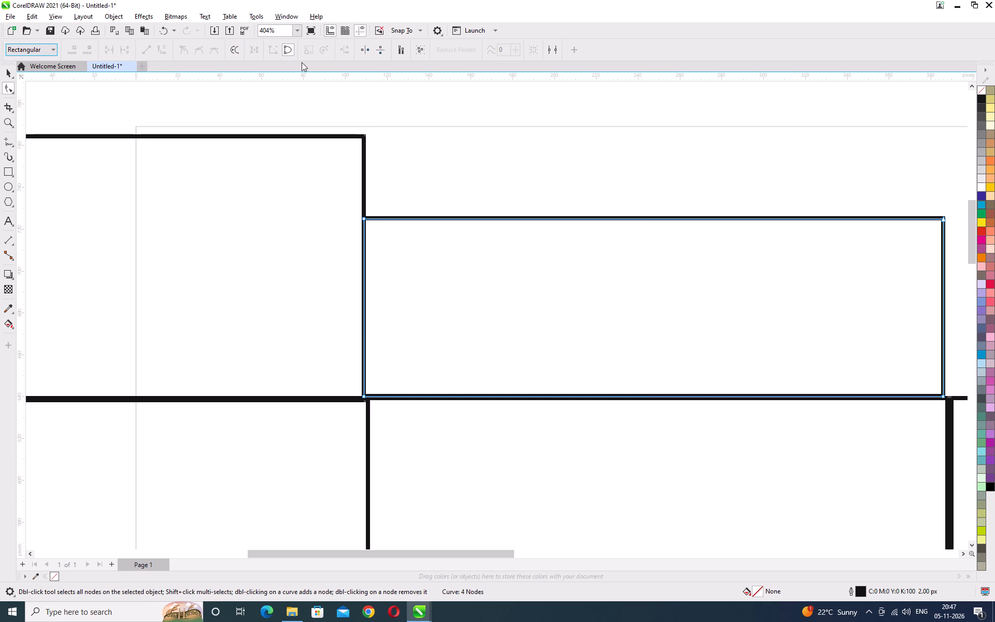
left_click_drag(365, 218, 404, 222)
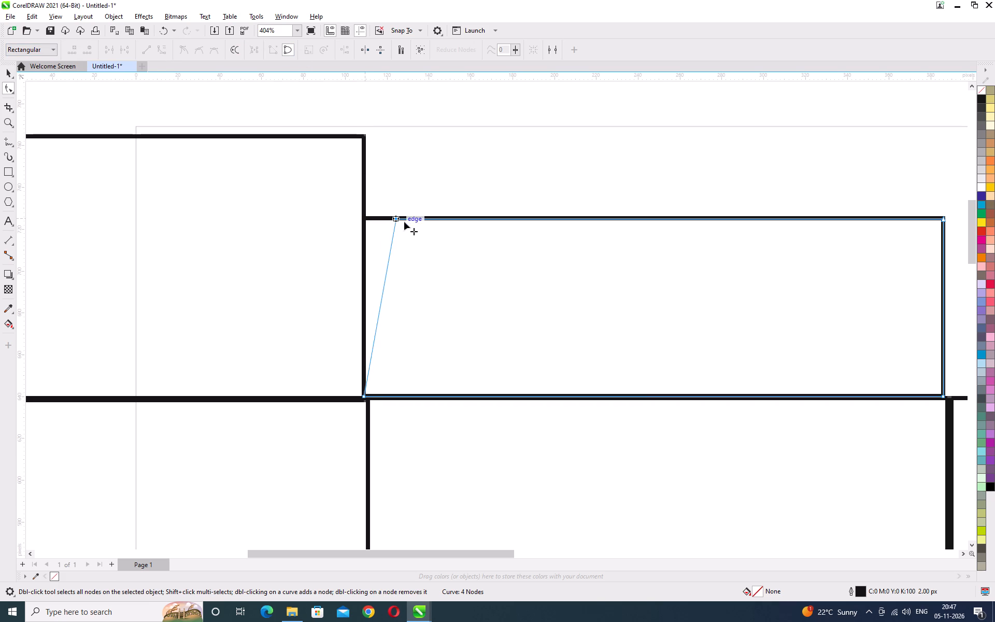
left_click_drag(404, 222, 423, 221)
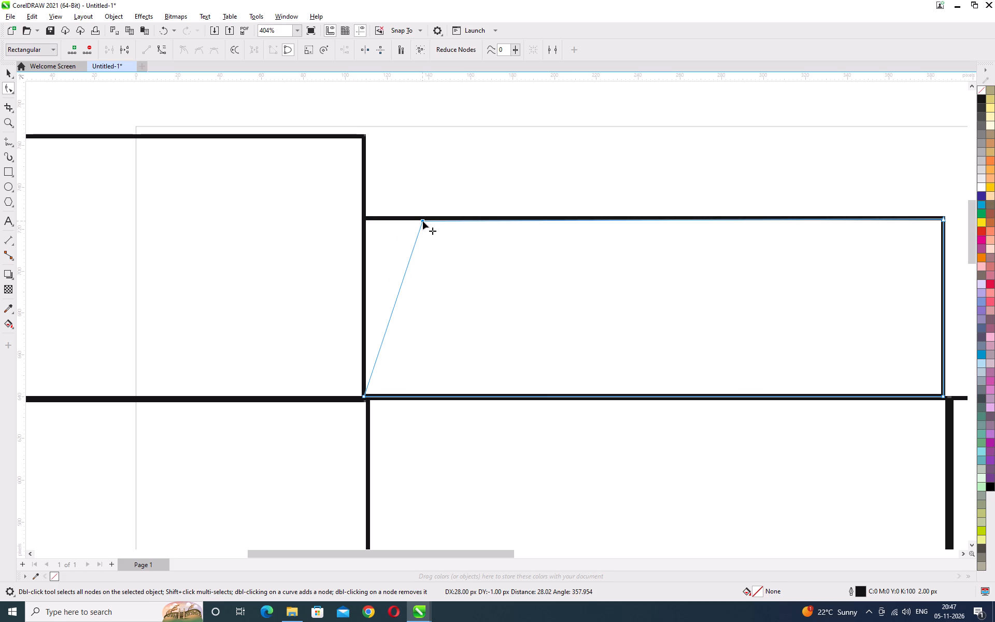
left_click_drag(423, 221, 422, 221)
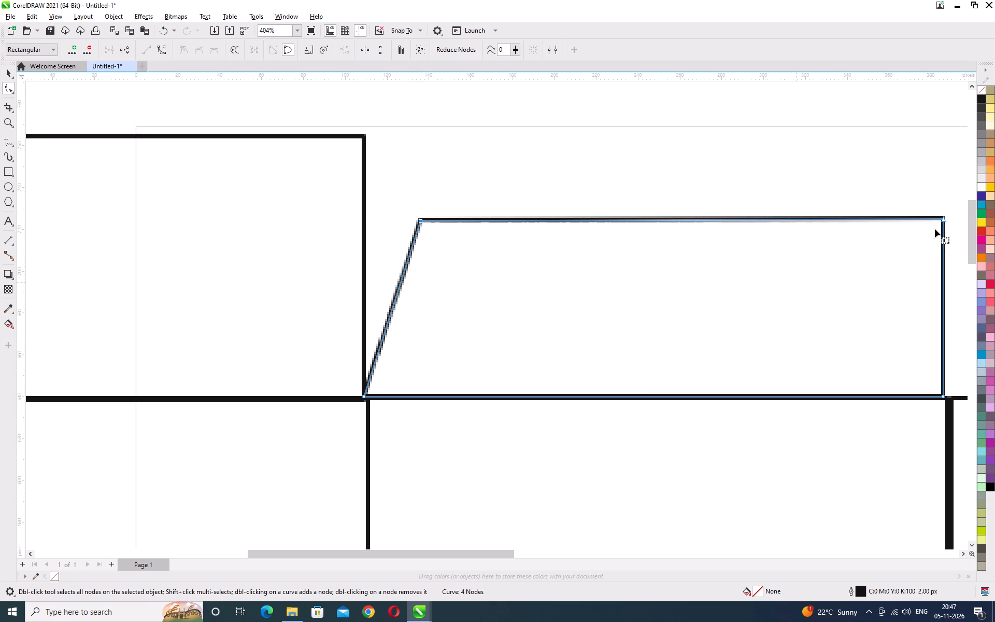
left_click_drag(943, 219, 857, 216)
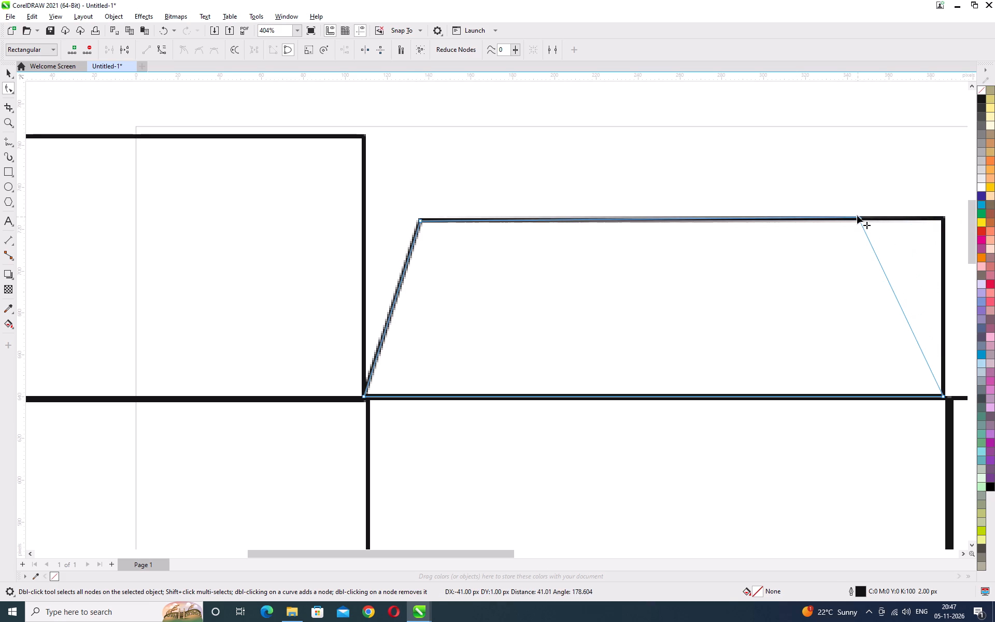
left_click_drag(857, 216, 894, 220)
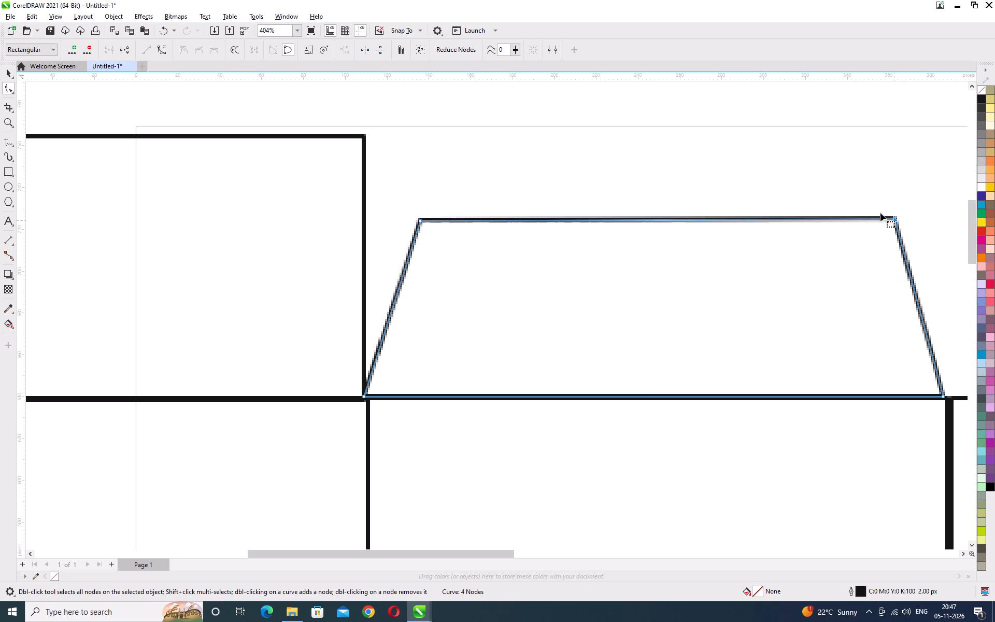
Reduce the CorelDRAW window, close the File Explorer window behind it, and move the drawing window clear of the desktop shortcuts.
left_click(972, 4)
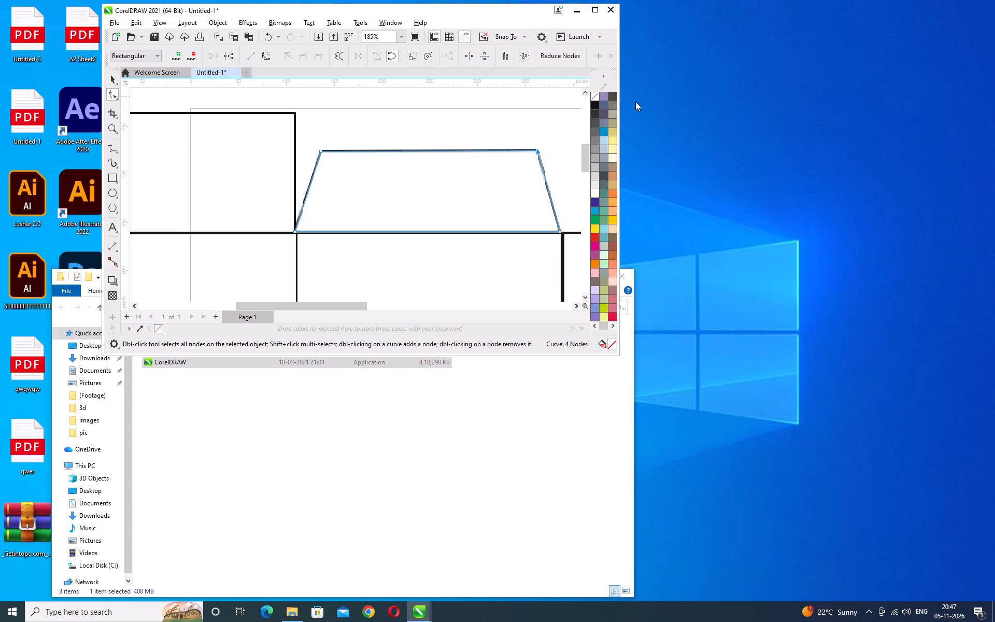
left_click_drag(341, 12, 608, 37)
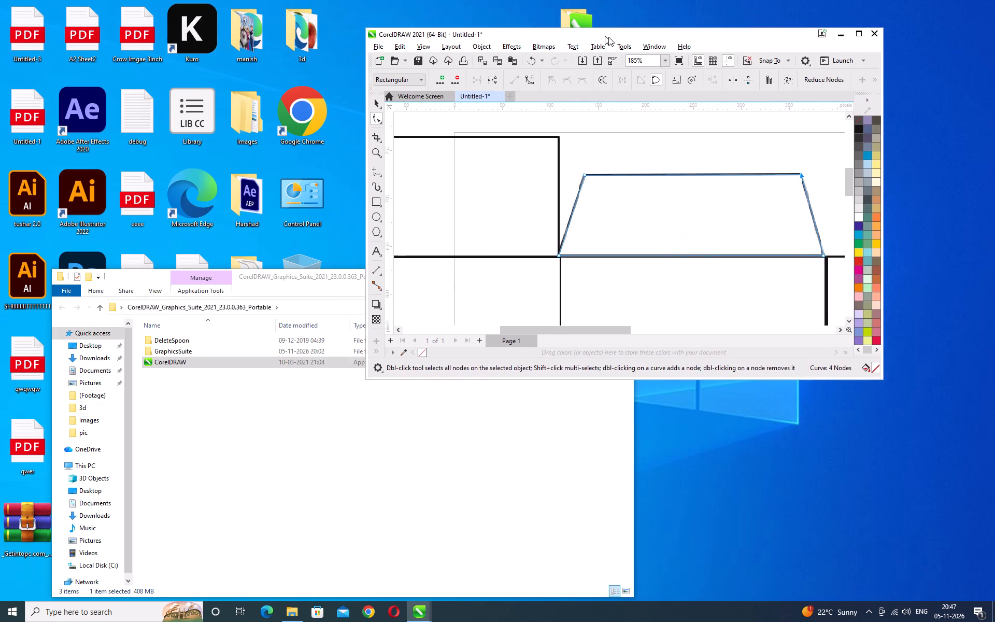
left_click_drag(608, 37, 273, 4)
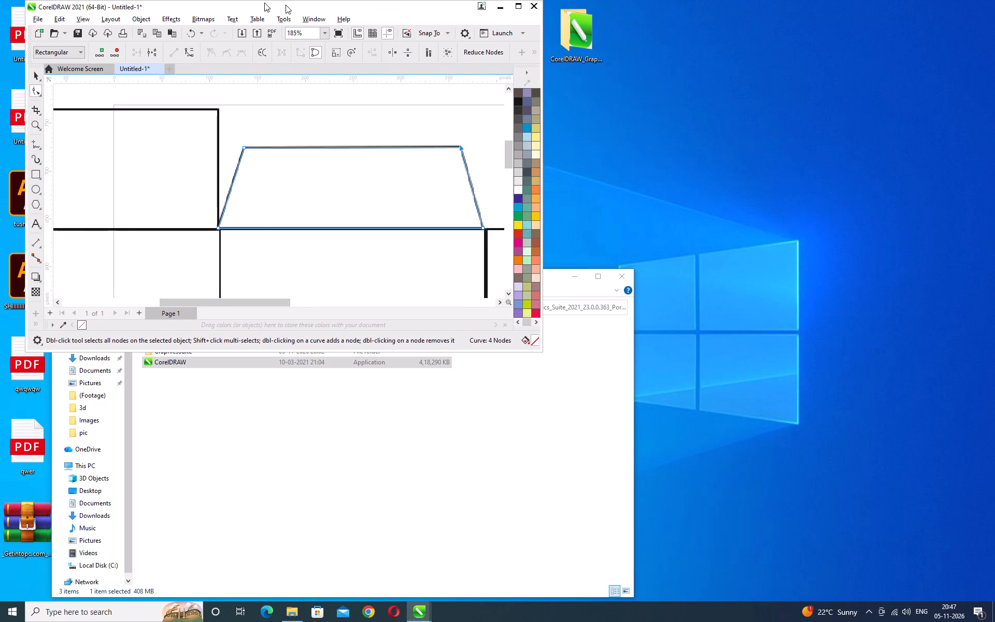
left_click(622, 278)
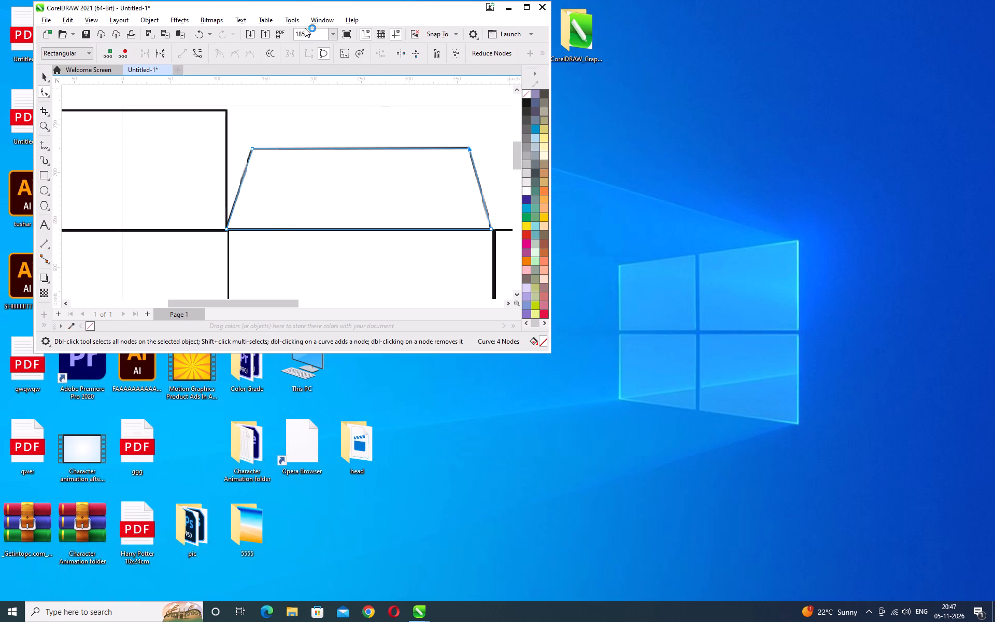
left_click_drag(288, 8, 637, 211)
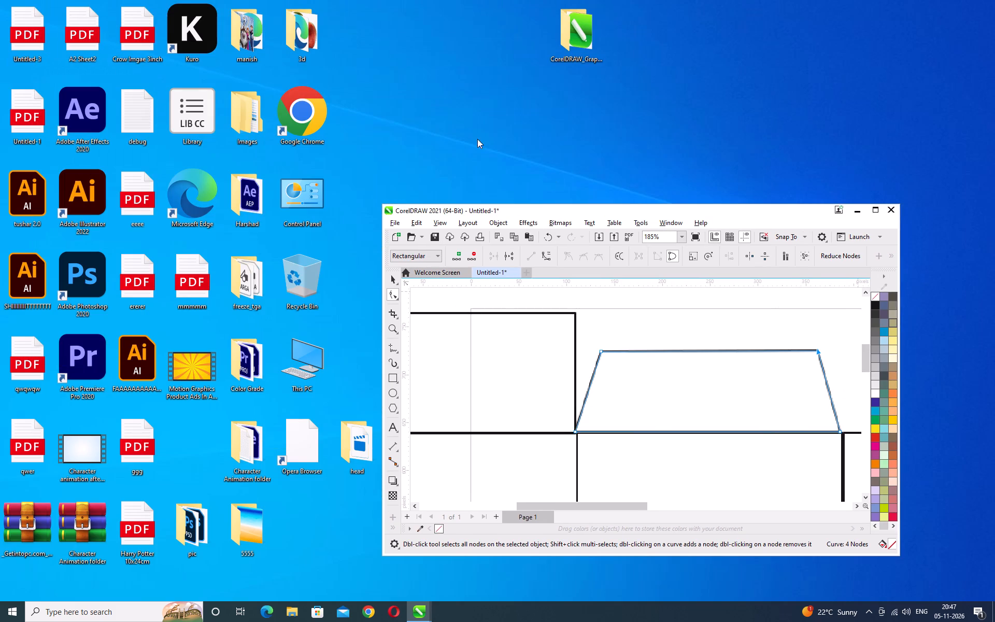
Launch Kuro from its desktop shortcut.
double_click(183, 29)
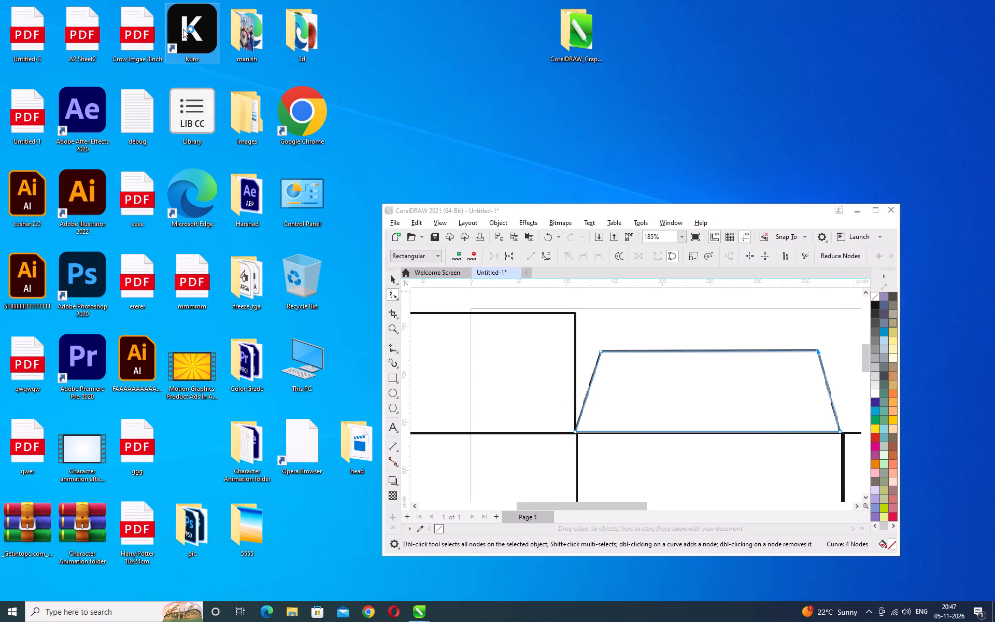
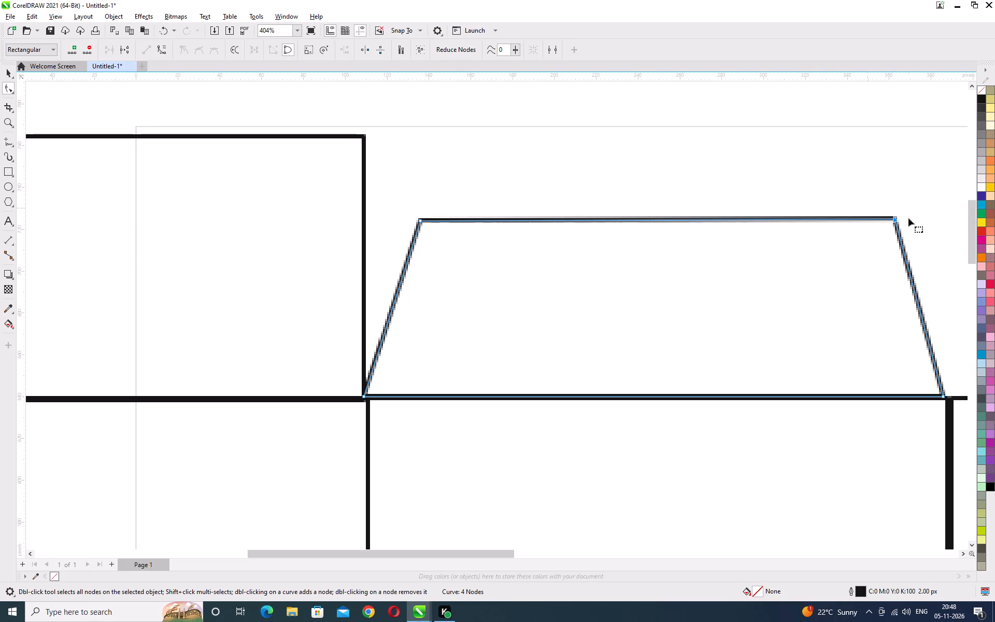
Move the trapezoid flap's upper-right corner node horizontally inward by about 10 px to steepen the taper on that side.
left_click_drag(894, 220, 885, 220)
left_click_drag(885, 220, 851, 218)
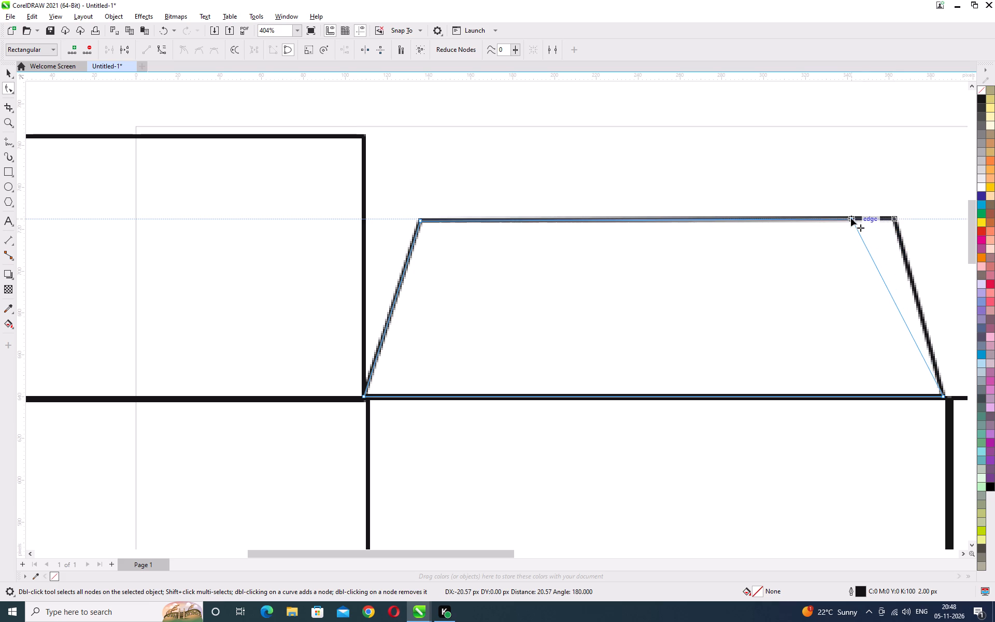
left_click_drag(851, 218, 872, 218)
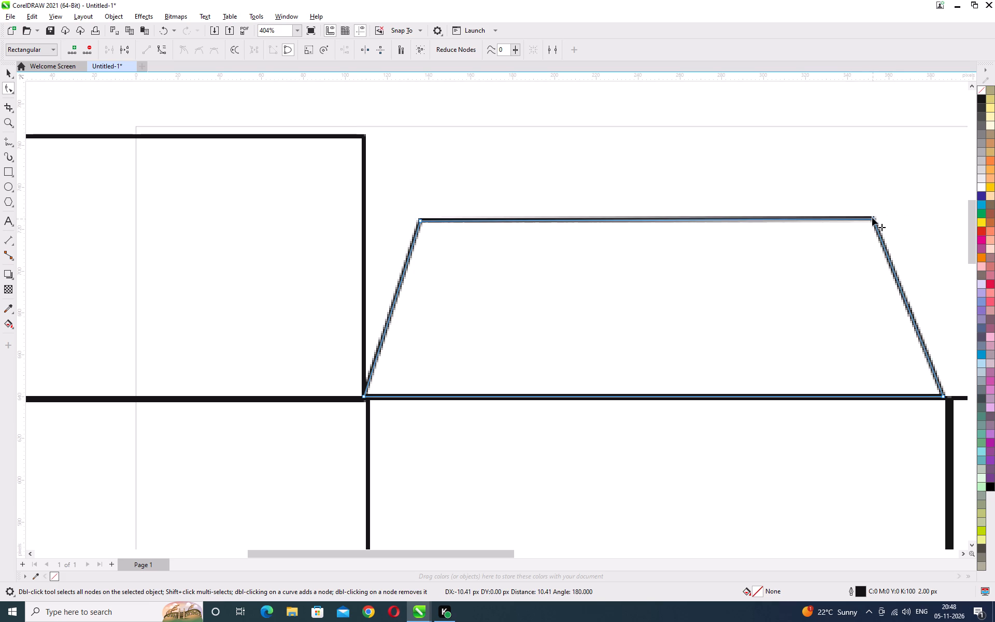
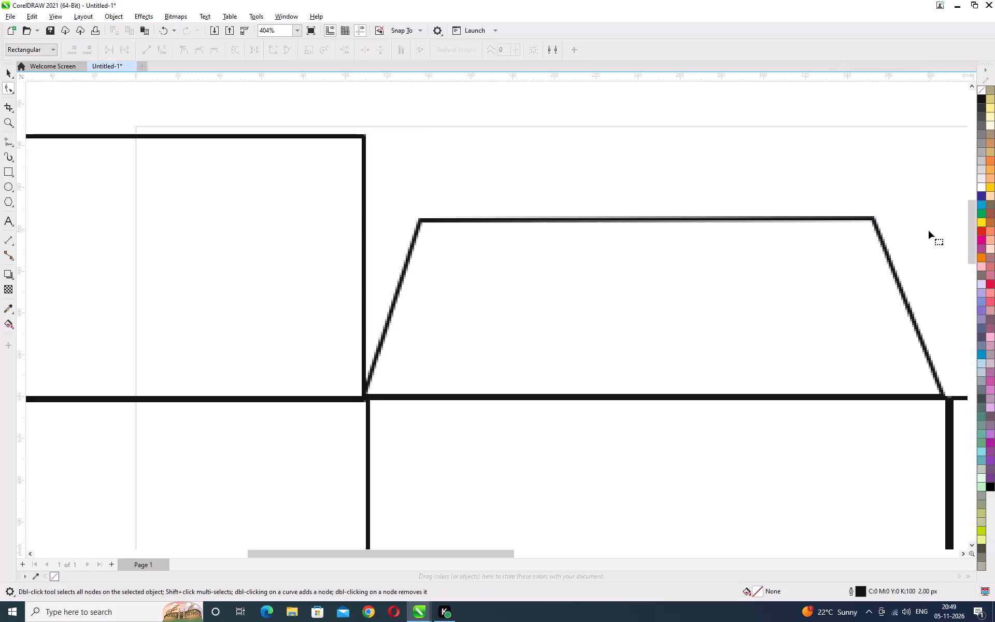
Leave node editing with nothing selected and examine the whole layout of four adjoining rectangles with the rectangular and trapezoid top flaps.
left_click(6, 70)
left_click(893, 183)
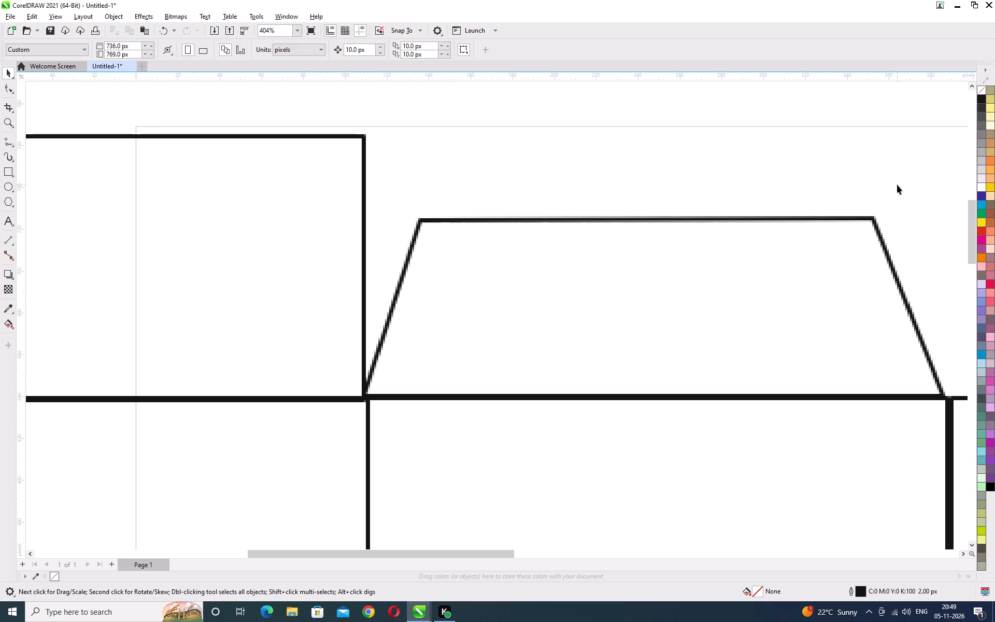
key("ctrl+minus")
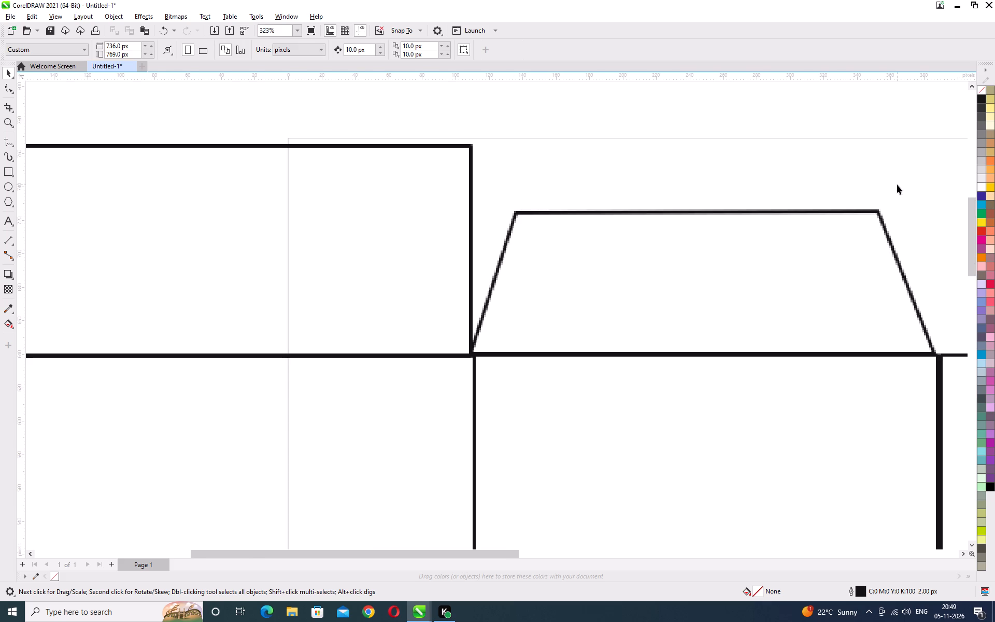
key("ctrl+minus")
key("ctrl+minus")
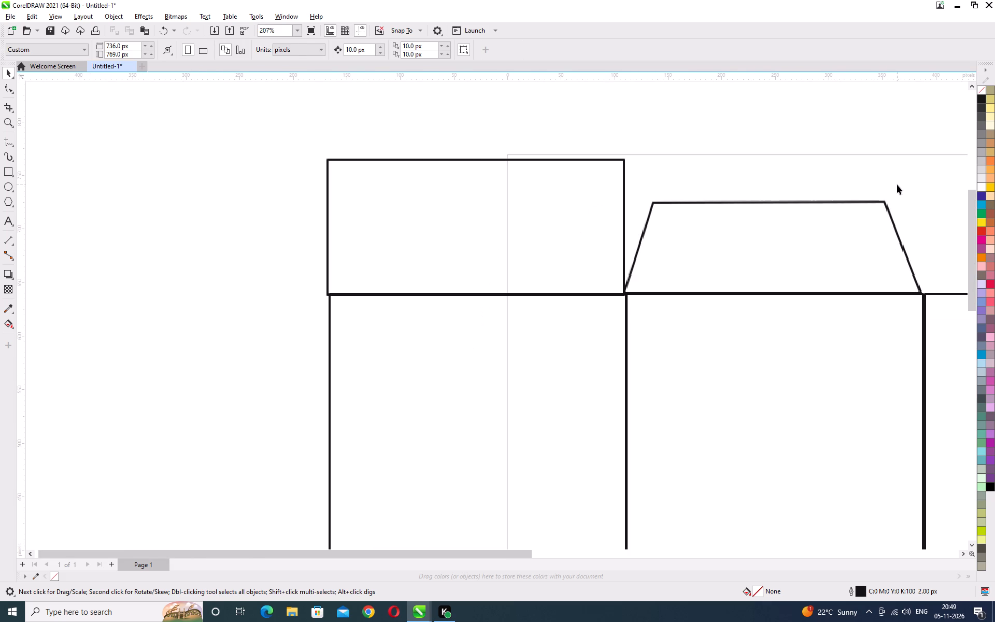
key("ctrl+minus")
key("ctrl+minus")
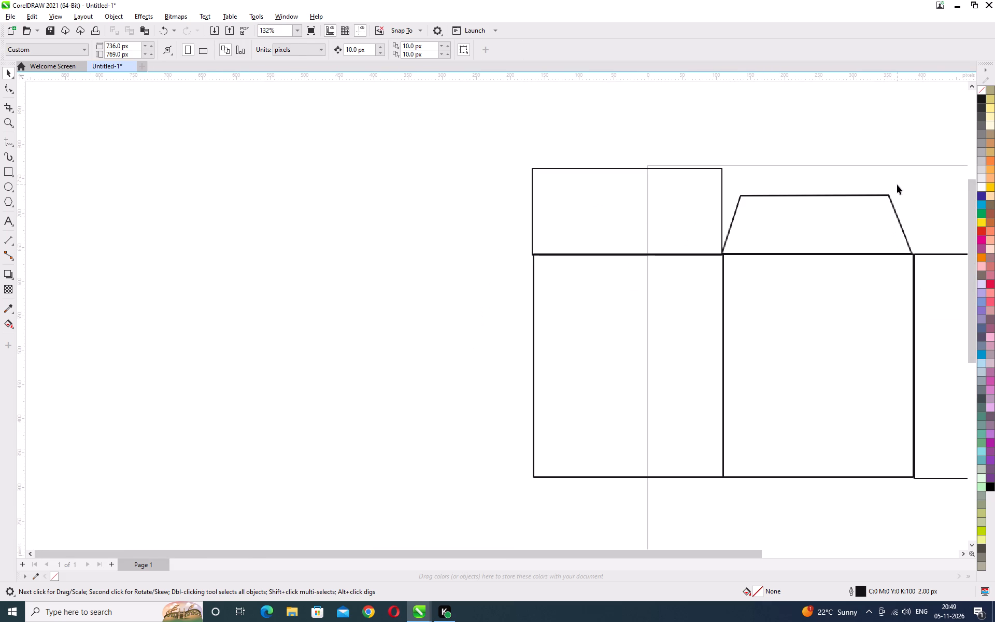
key("ctrl+minus")
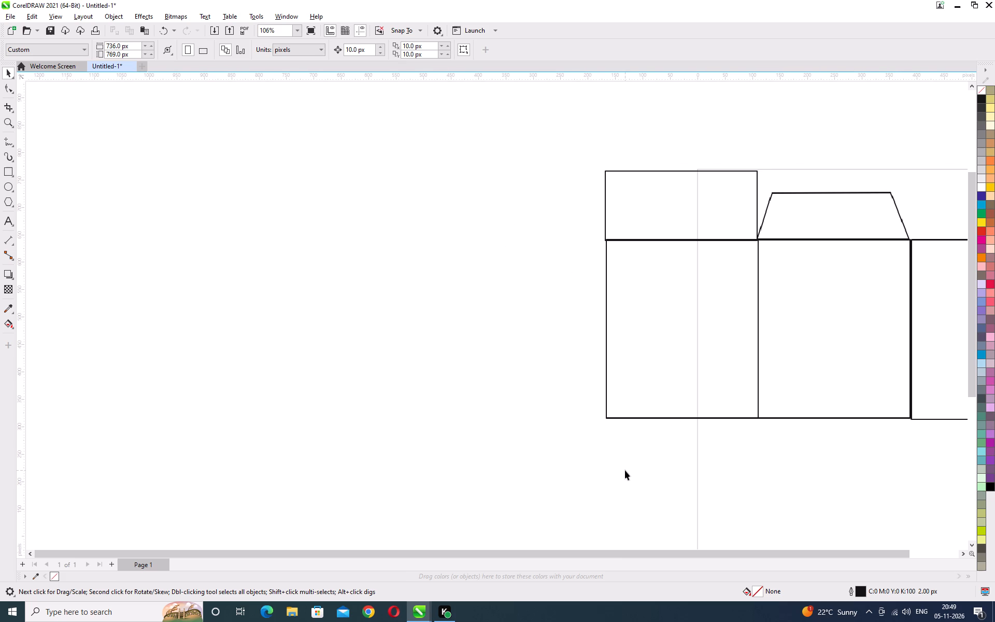
left_click_drag(566, 552, 608, 558)
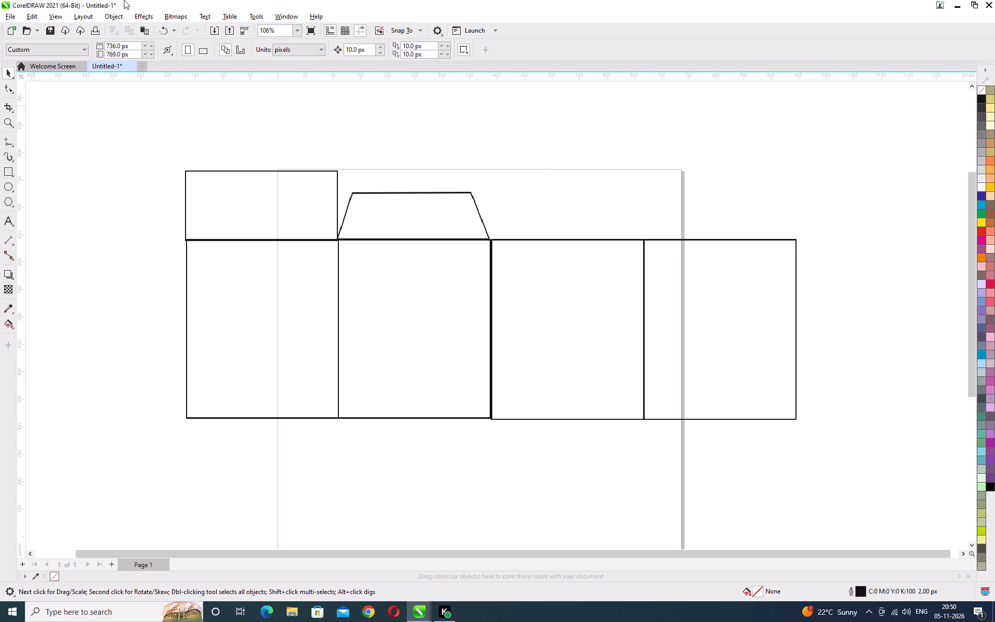
Save the drawing to the Desktop as a CDR file named box.
left_click(10, 19)
left_click(50, 132)
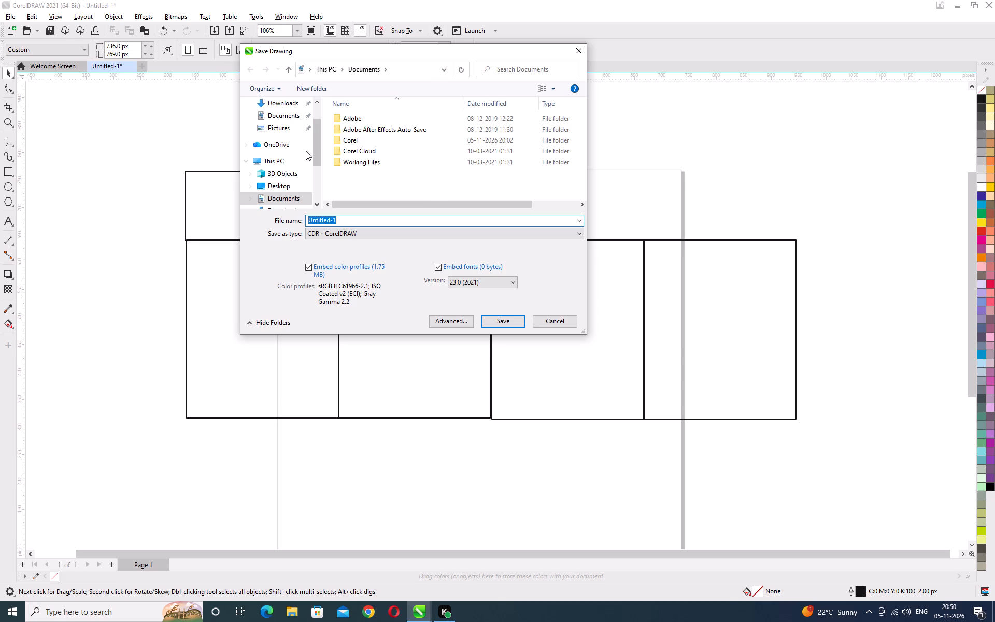
left_click_drag(317, 151, 319, 122)
left_click(296, 128)
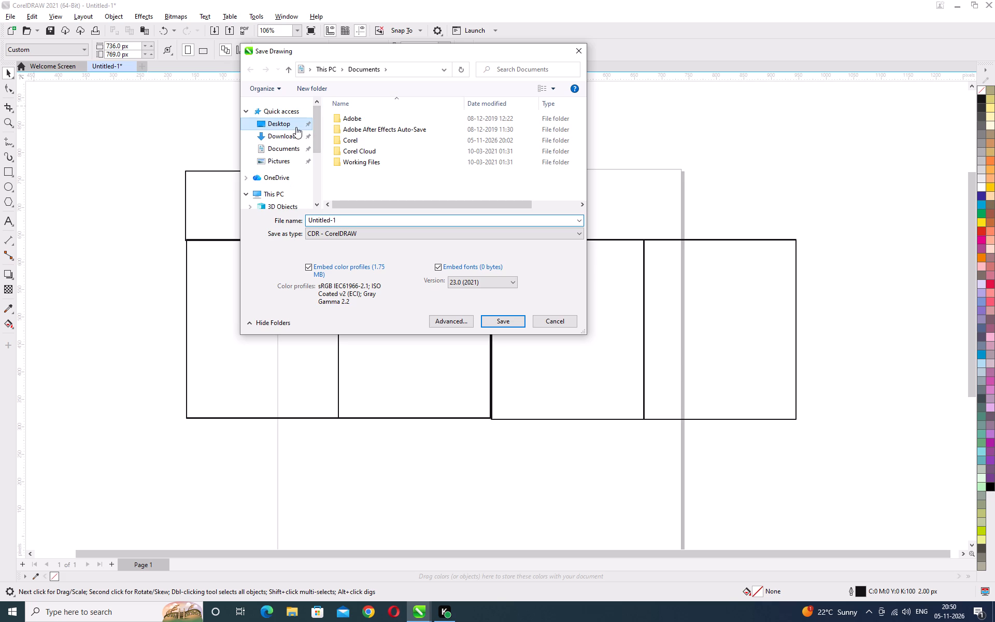
left_click(349, 220)
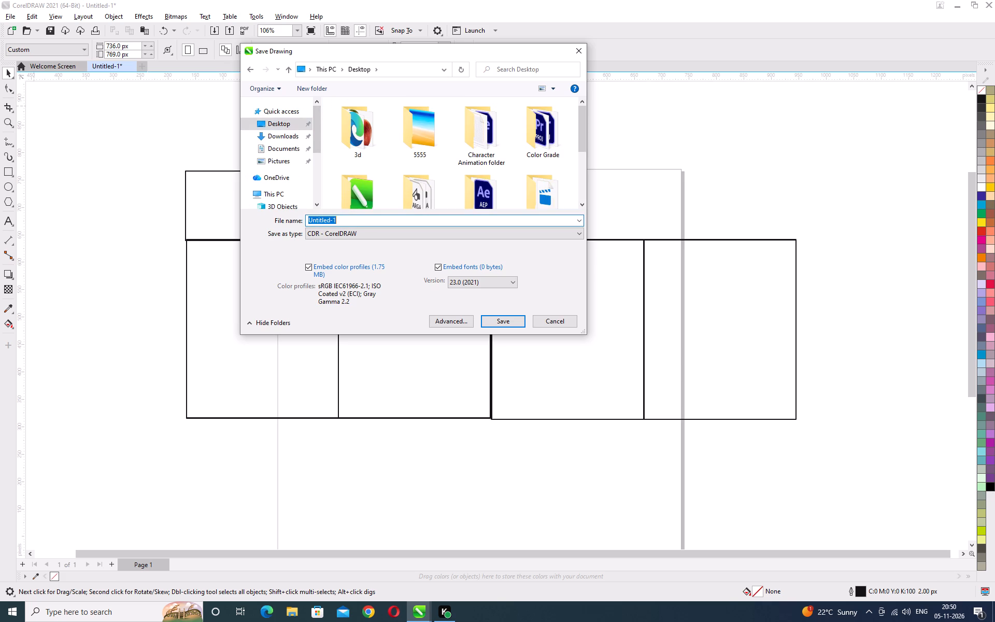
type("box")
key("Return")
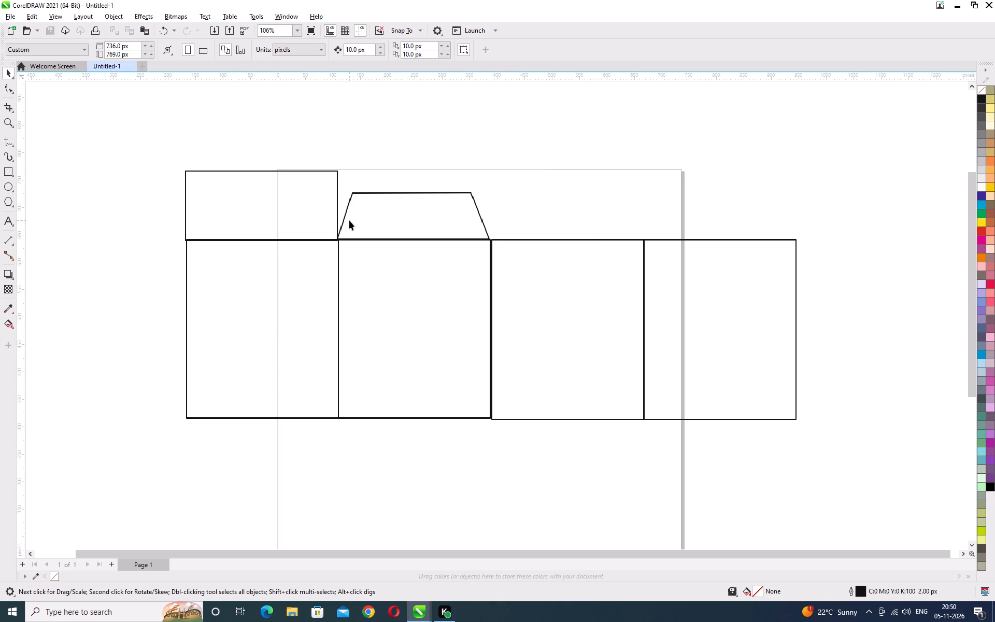
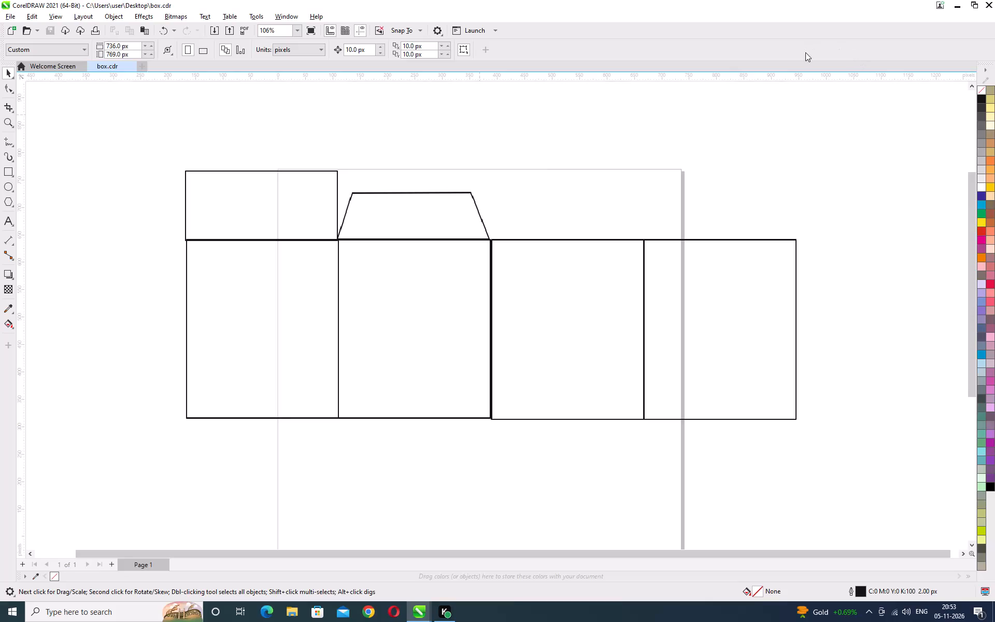
Select the tapered trapezoid flap above the second rectangle by its outline.
left_click(423, 192)
left_click(415, 192)
left_click(481, 217)
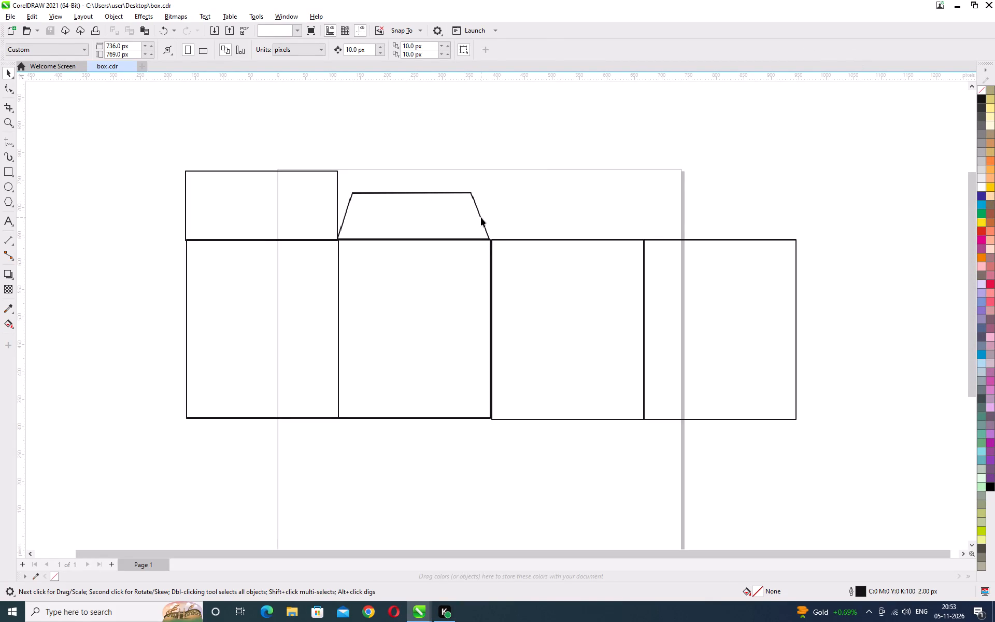
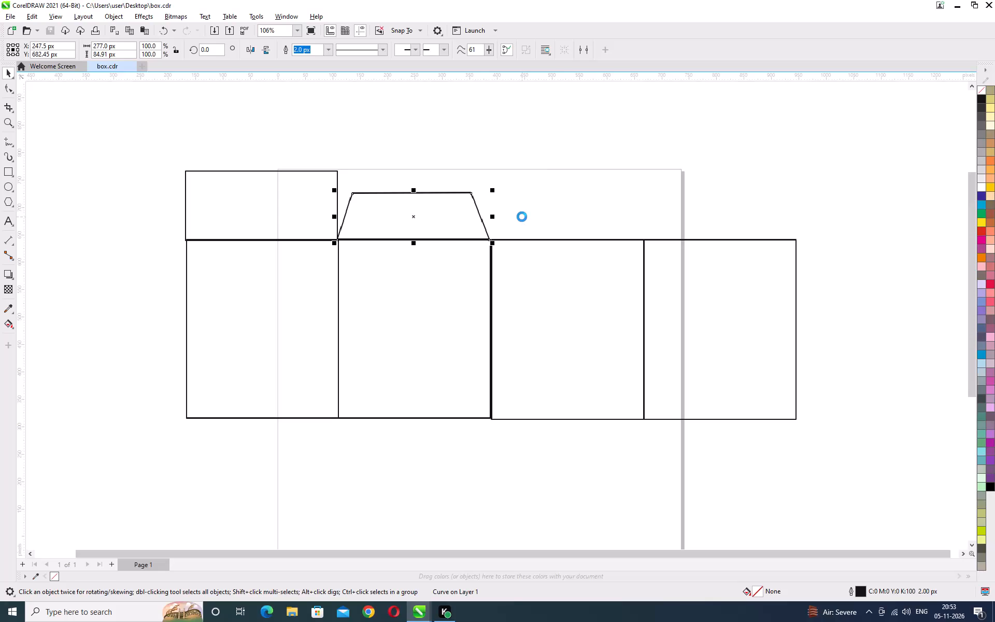
Paste a copy of the trapezoid flap and place it on the top edge of the fourth rectangle, then deselect it.
key("ctrl+v")
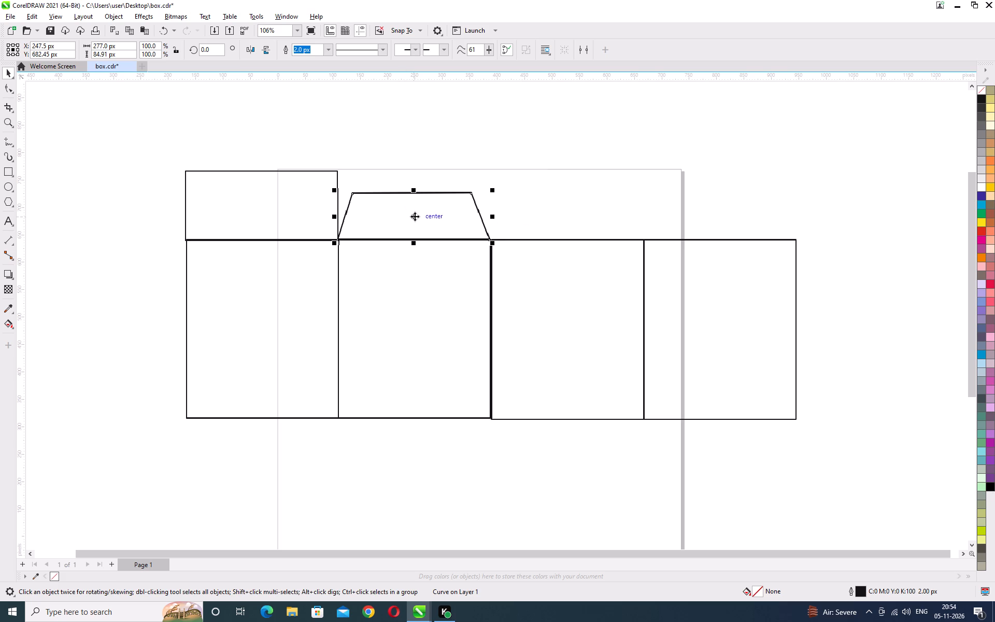
left_click_drag(413, 215, 737, 211)
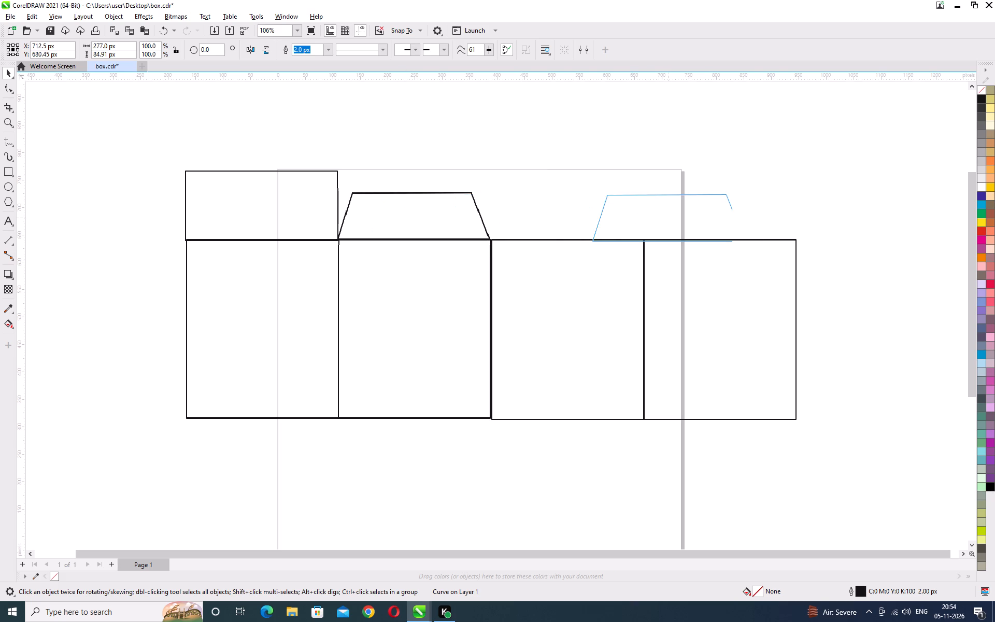
left_click_drag(737, 211, 718, 223)
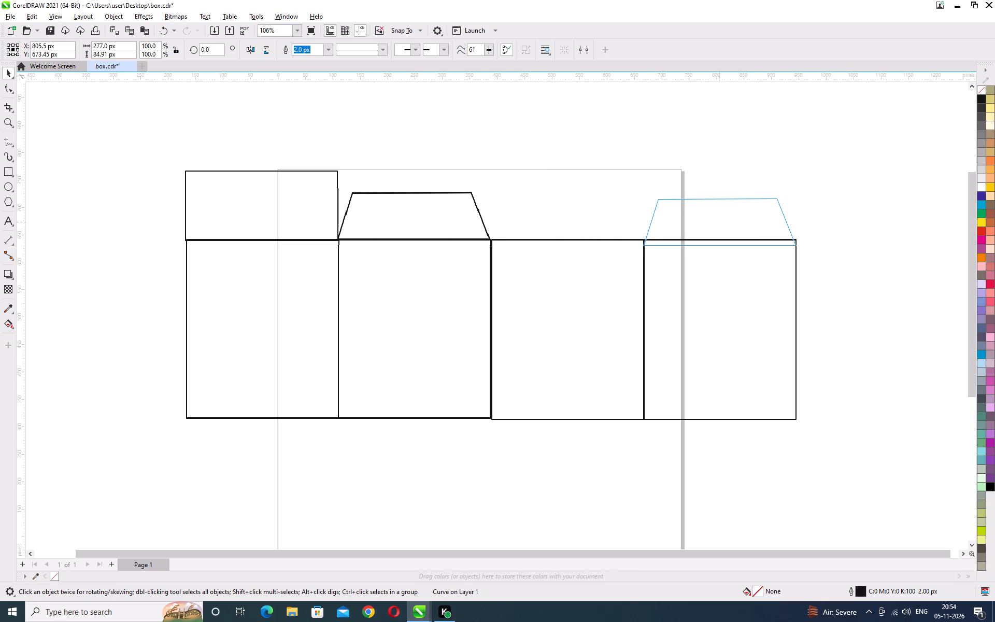
left_click_drag(718, 223, 717, 221)
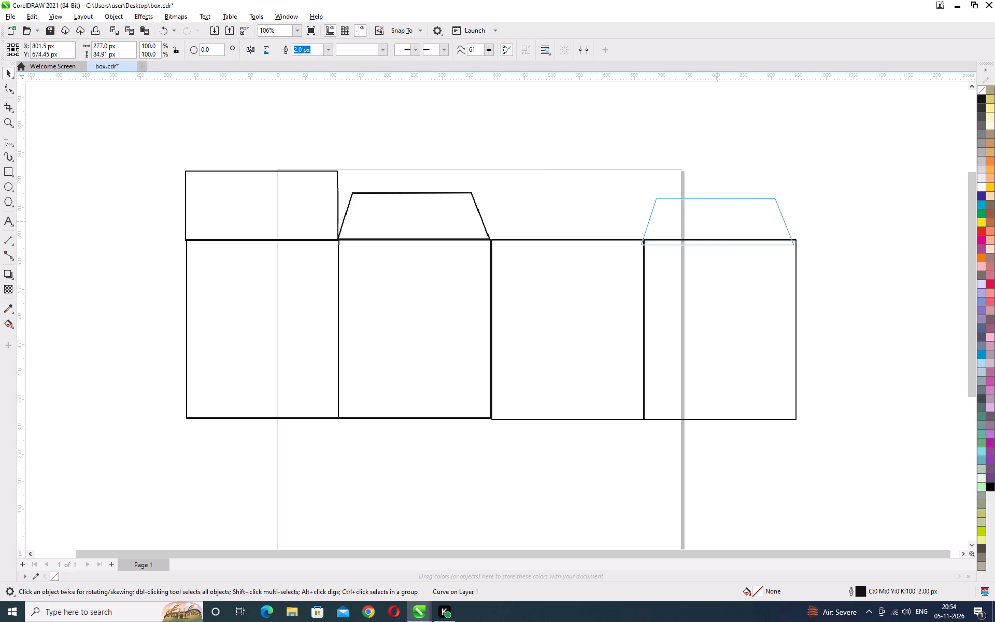
left_click_drag(717, 221, 717, 220)
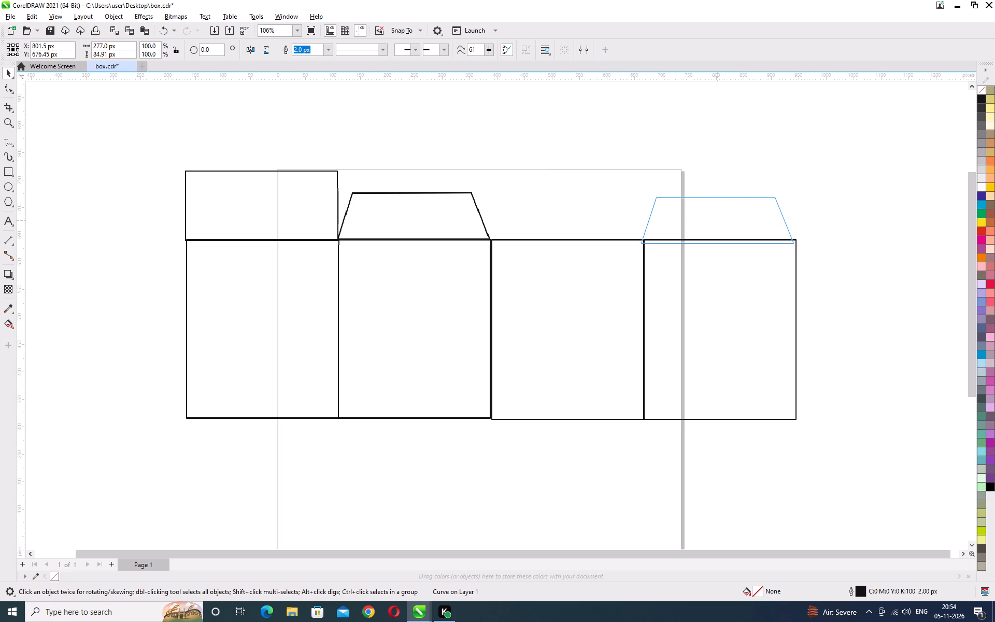
left_click_drag(717, 220, 719, 217)
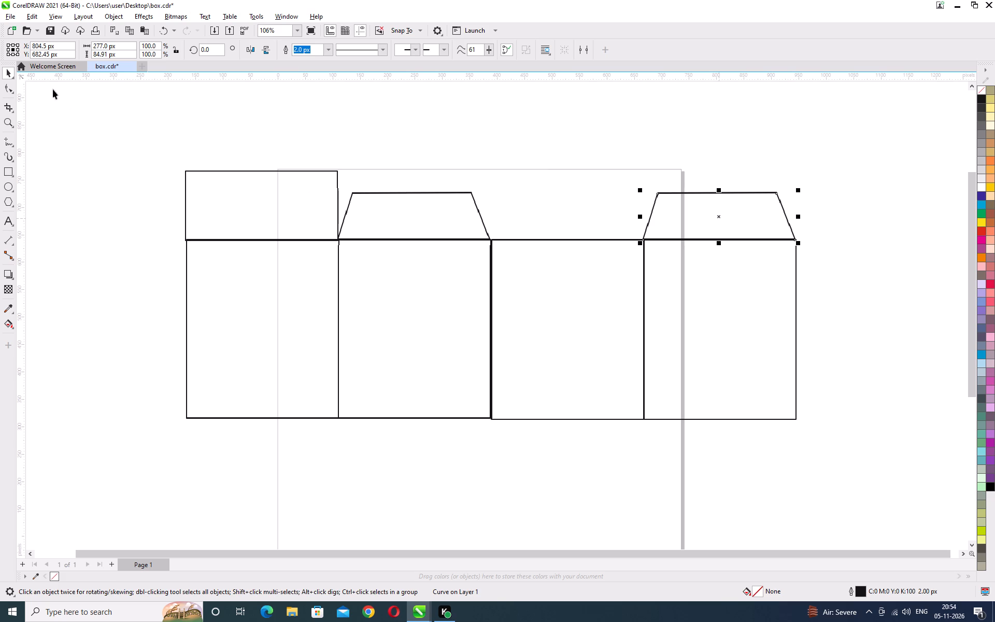
left_click(13, 76)
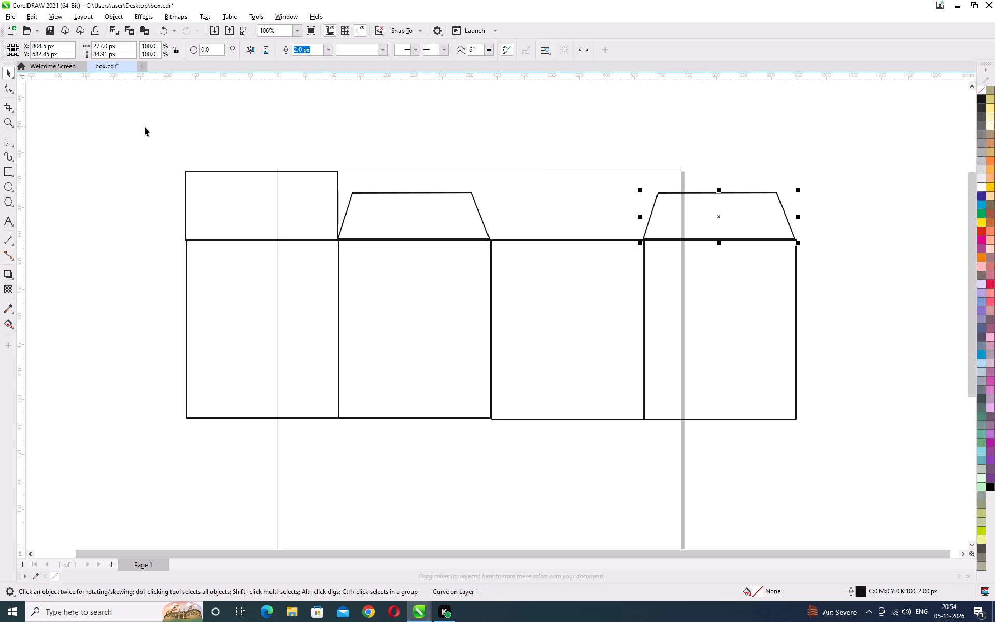
left_click(148, 130)
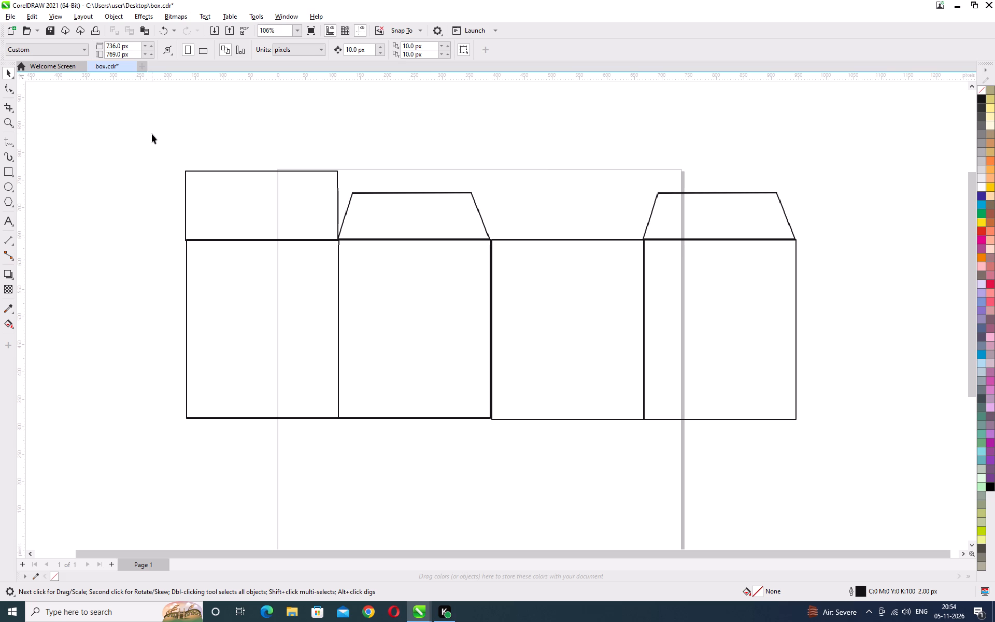
left_click(173, 134)
Nudge the fourth rectangle's trapezoid flap to about X 807.5 px, Y 683.45 px to align its base corners with the rectangle.
left_click(8, 123)
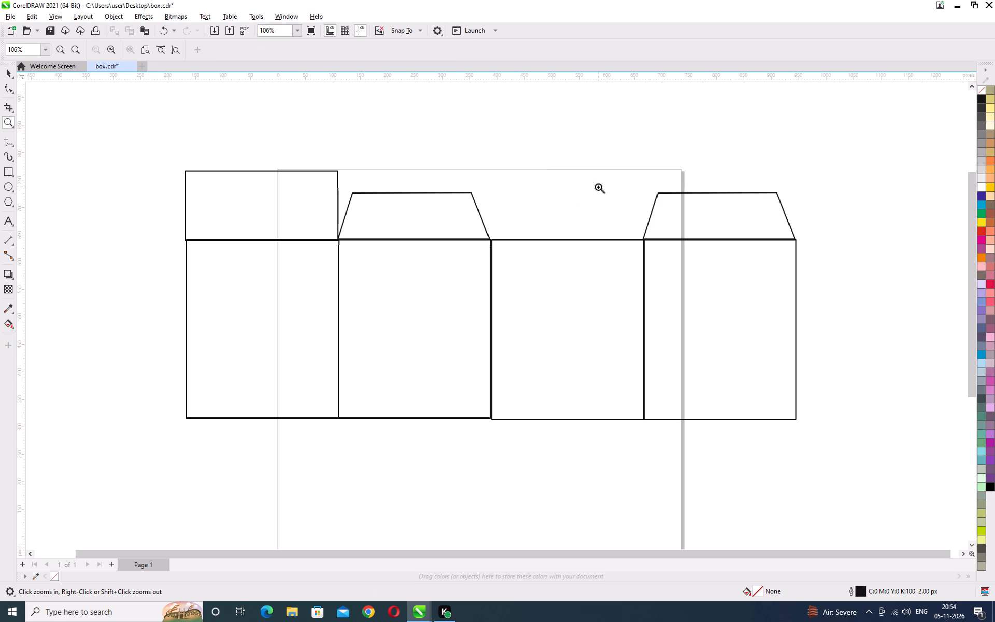
left_click_drag(615, 211, 840, 279)
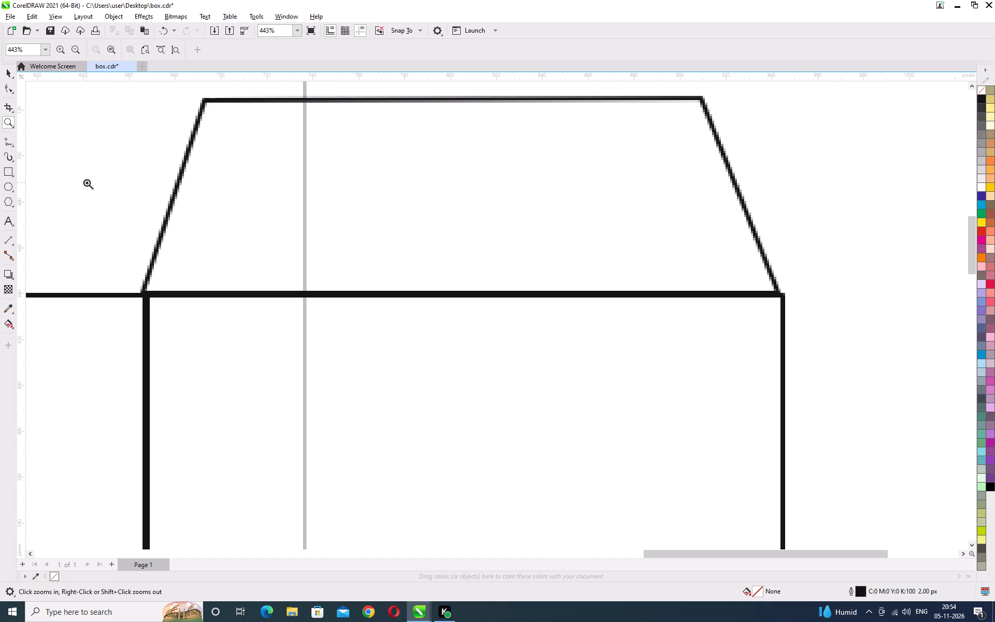
left_click(9, 71)
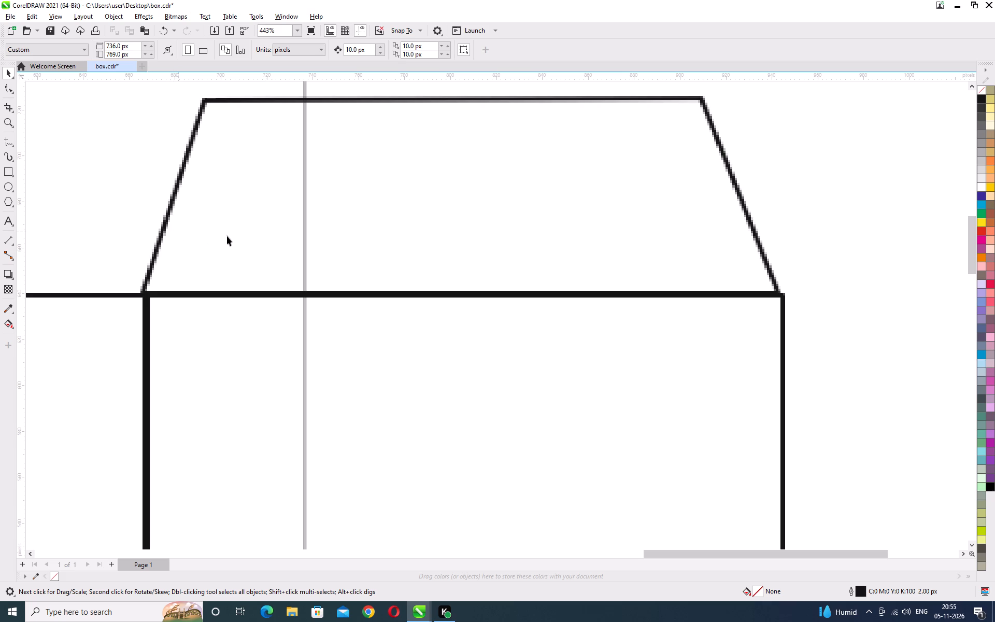
left_click(164, 229)
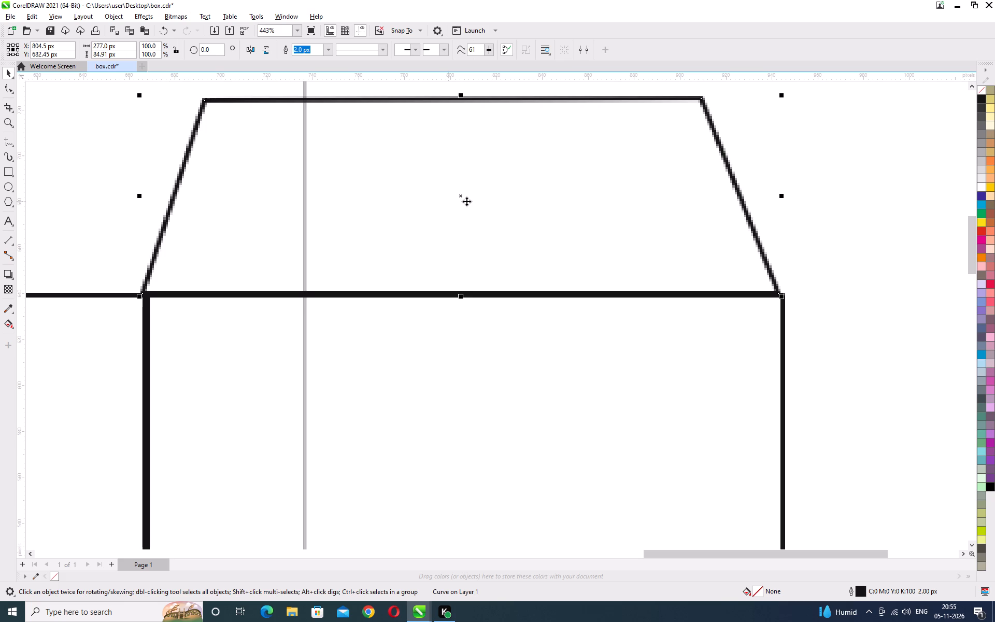
left_click_drag(461, 198, 469, 197)
left_click_drag(469, 197, 467, 194)
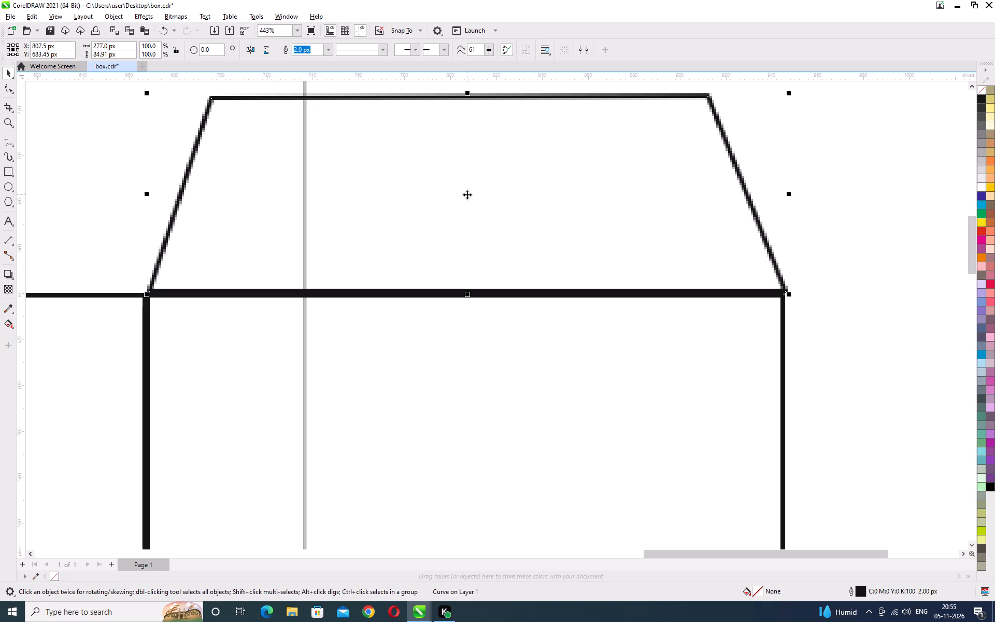
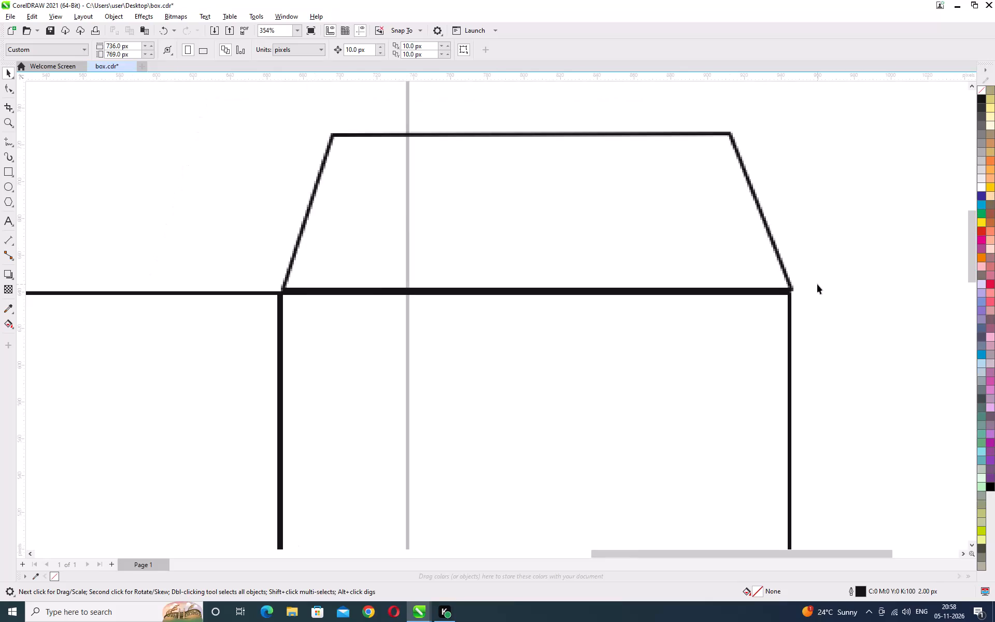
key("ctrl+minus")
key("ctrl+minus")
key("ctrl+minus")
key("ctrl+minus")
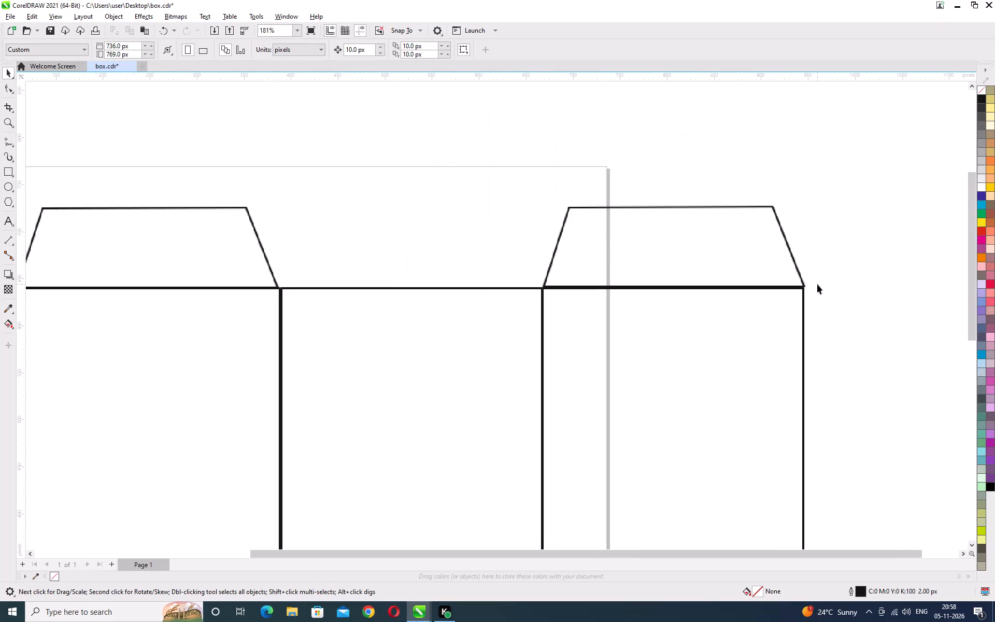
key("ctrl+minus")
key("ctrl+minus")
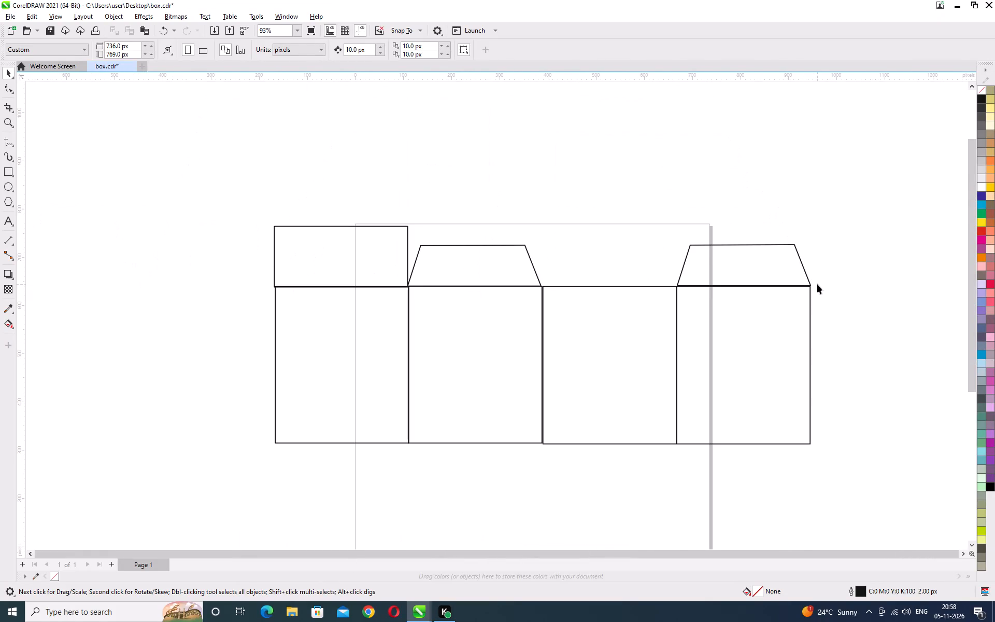
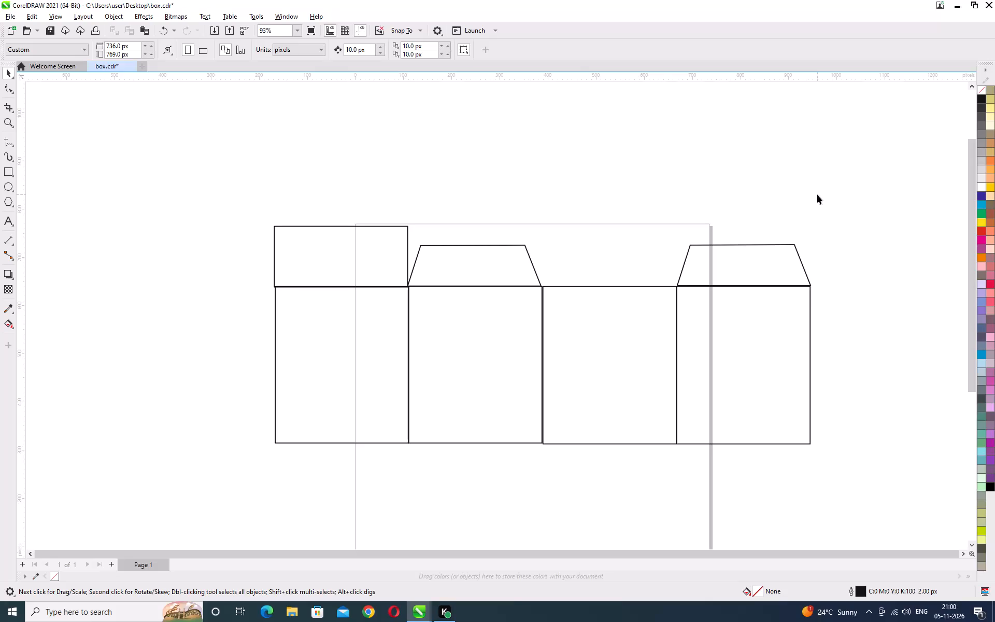
Copy the rectangular top flap above the first panel and paste a duplicate of it.
left_click(328, 225)
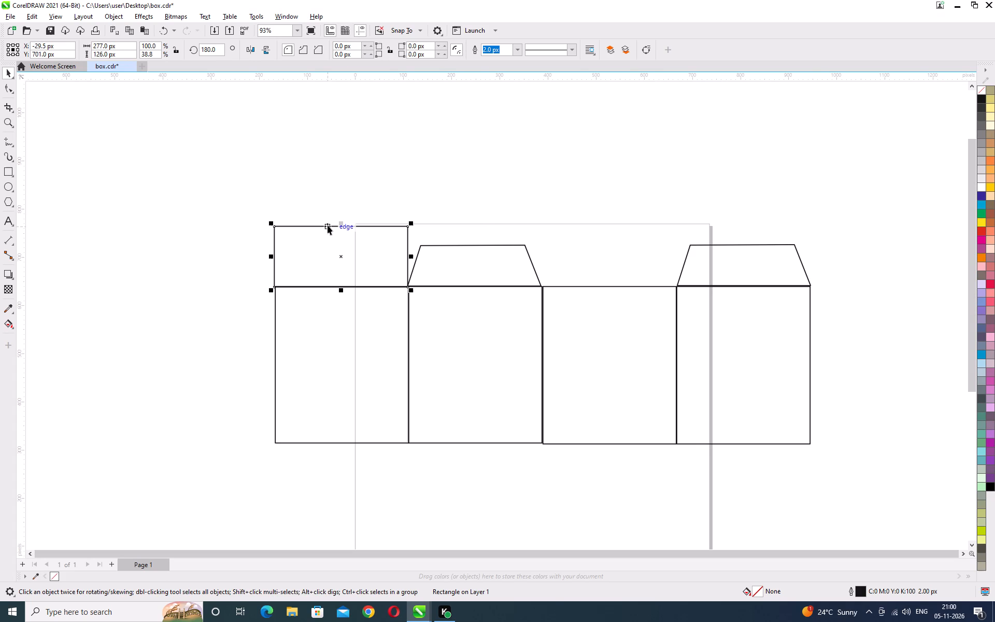
key("ctrl+c")
key("ctrl+v")
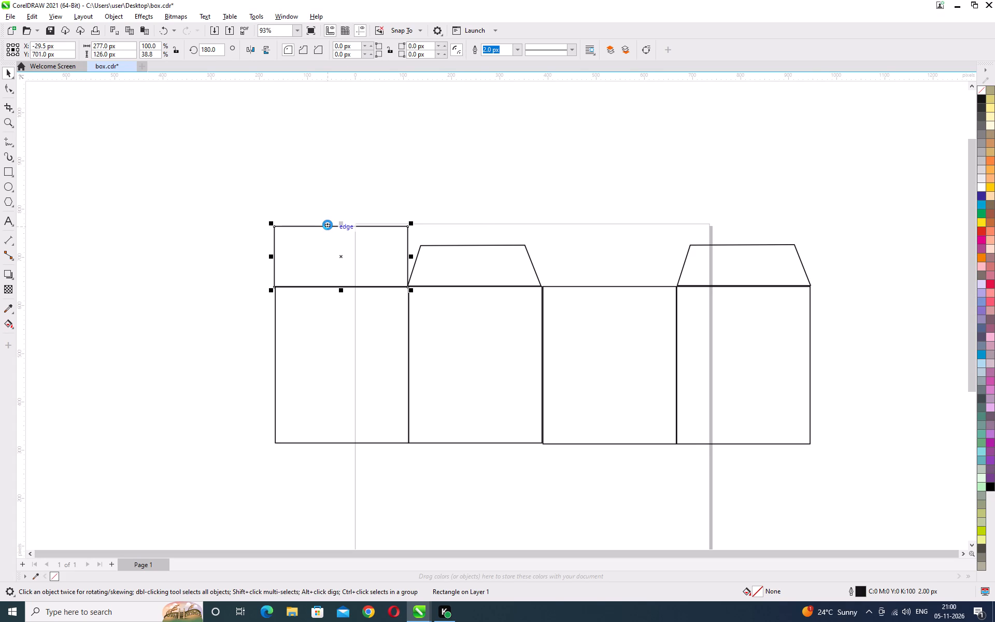
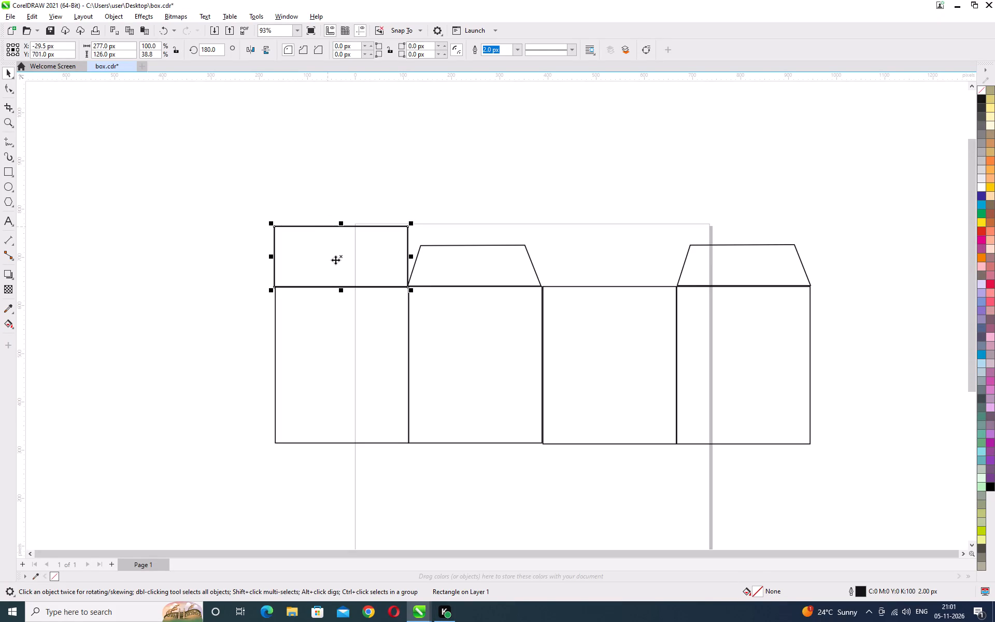
Move the duplicate rectangular flap directly beneath the third panel, aligned with the panel's bottom edge and sides.
left_click_drag(342, 257, 448, 407)
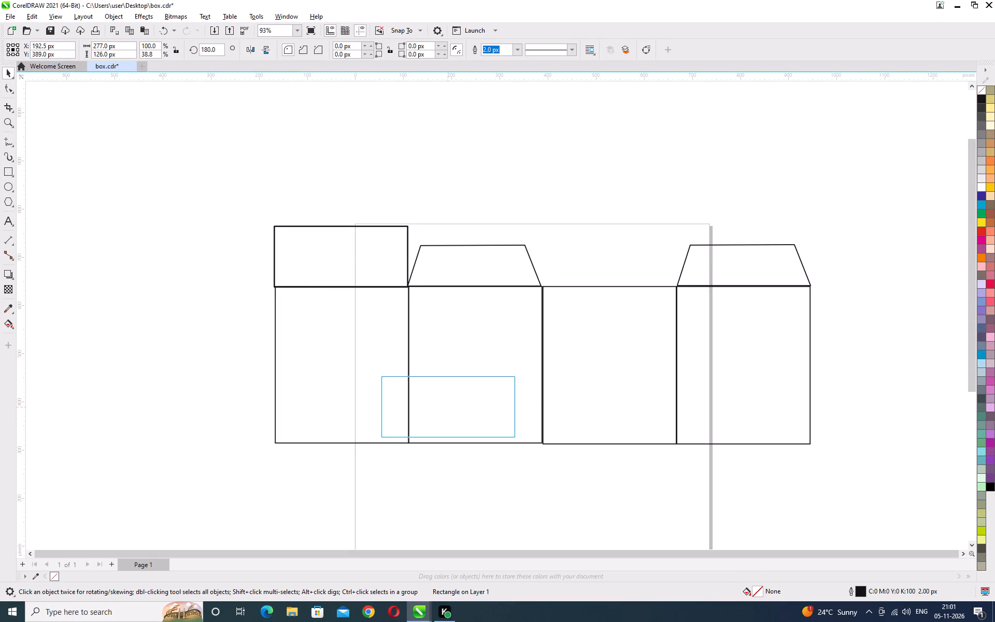
left_click_drag(448, 407, 632, 482)
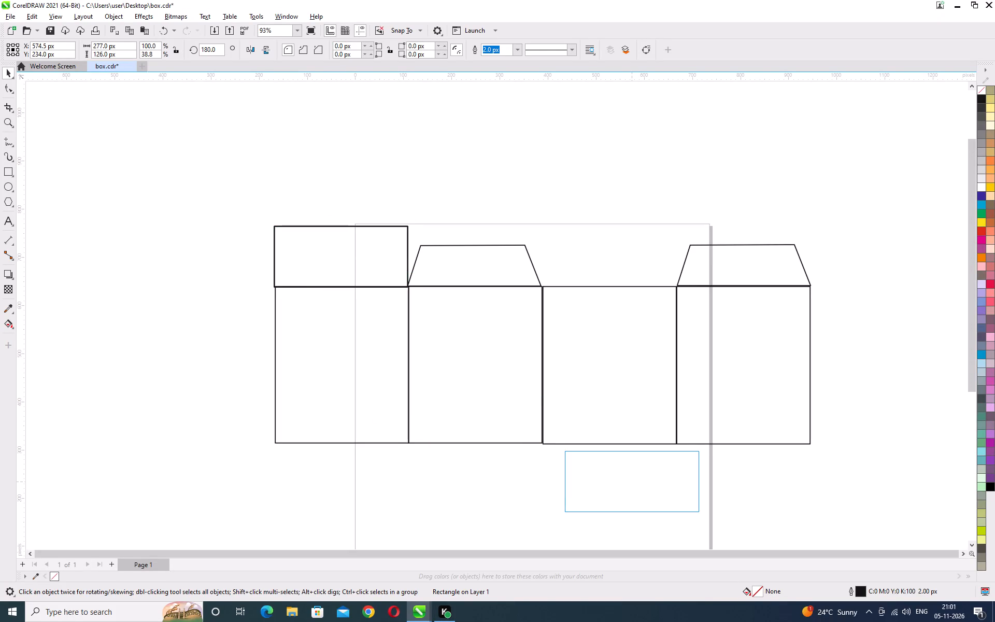
left_click_drag(632, 482, 613, 473)
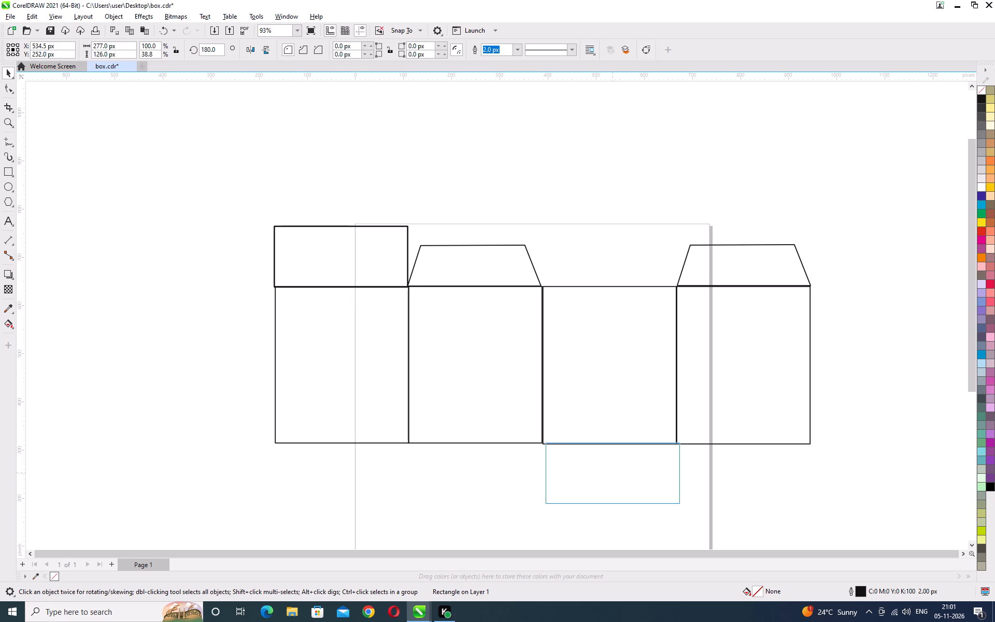
left_click_drag(613, 473, 609, 473)
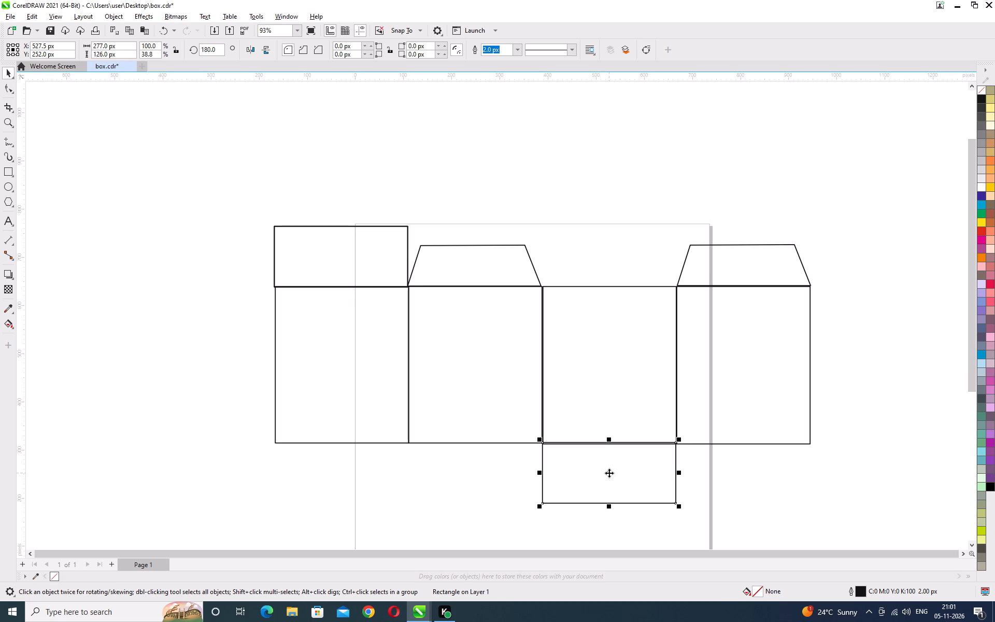
left_click(452, 496)
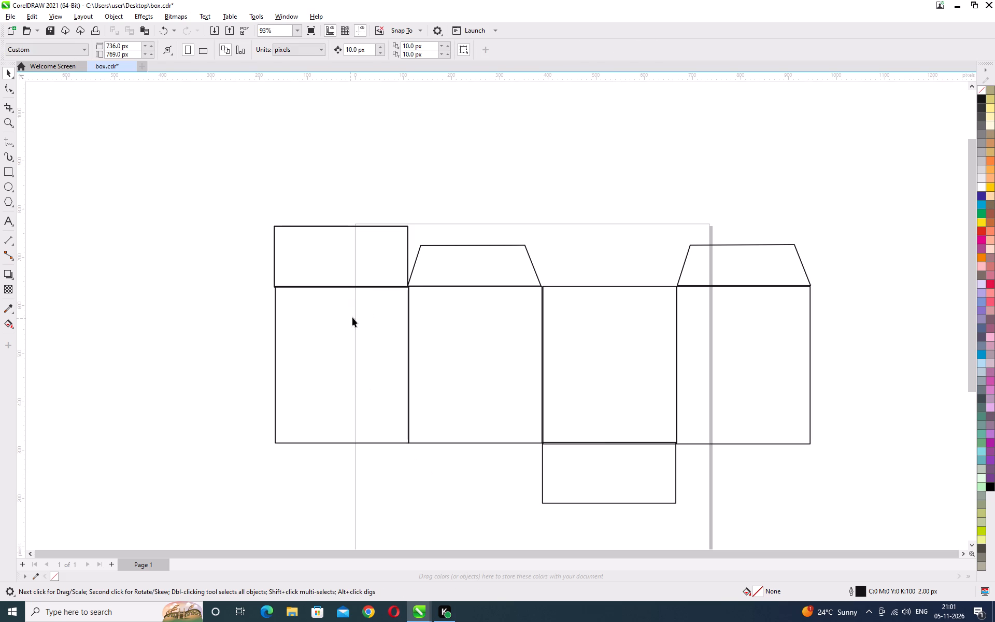
Duplicate the trapezoid flap above the second panel and place the copy a little below the first panel.
left_click(449, 245)
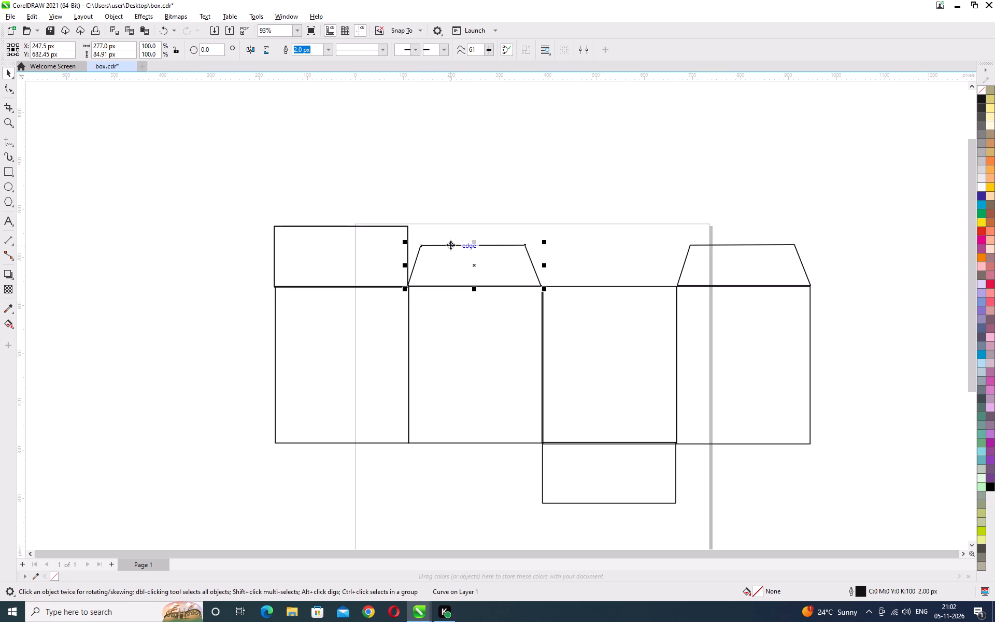
key("ctrl+c")
key("ctrl+v")
left_click_drag(477, 268, 325, 492)
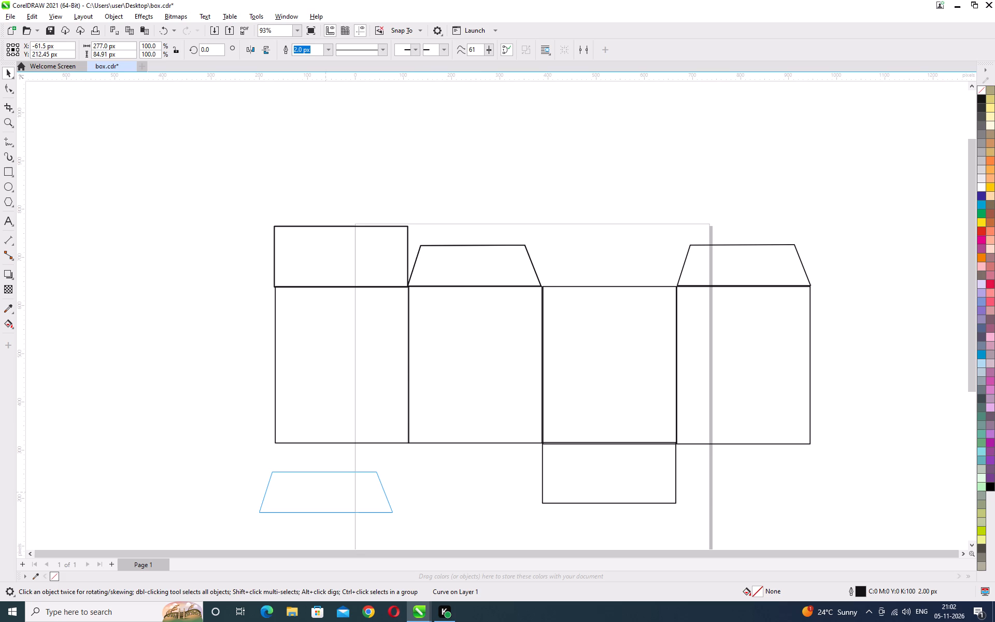
left_click_drag(325, 492, 324, 489)
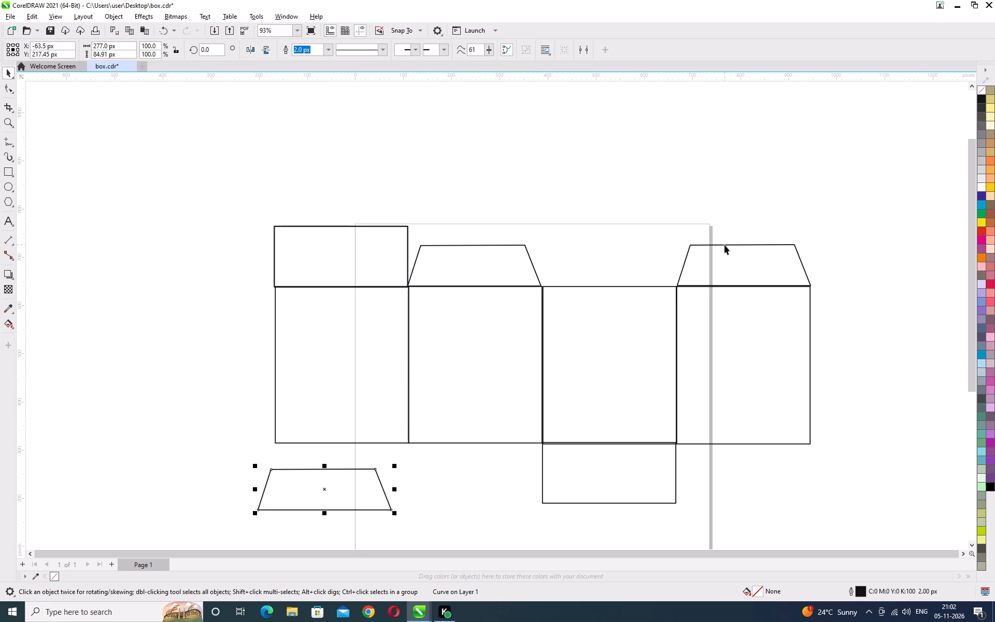
left_click(724, 245)
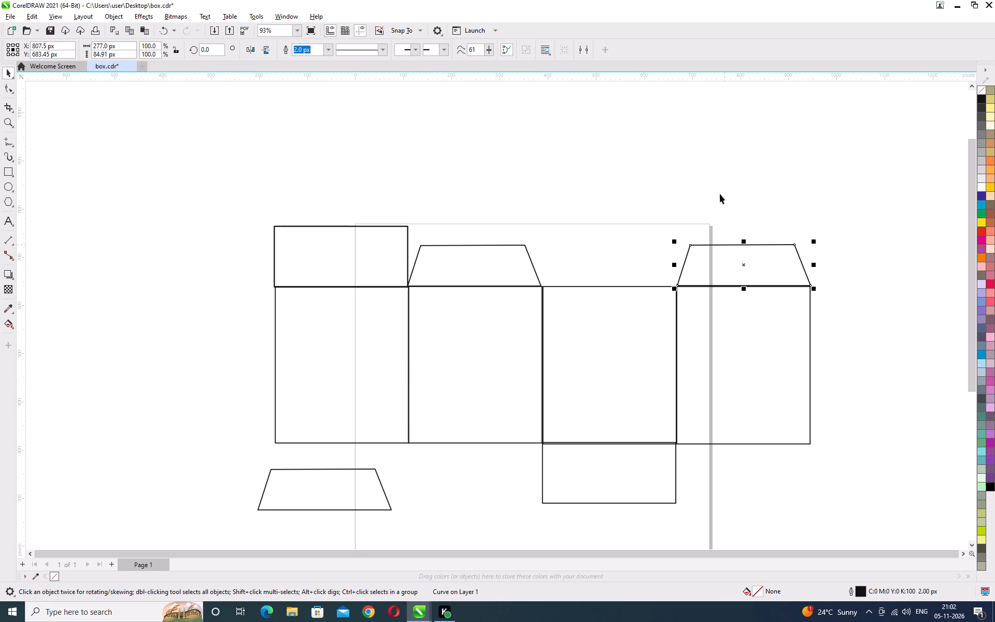
left_click(719, 193)
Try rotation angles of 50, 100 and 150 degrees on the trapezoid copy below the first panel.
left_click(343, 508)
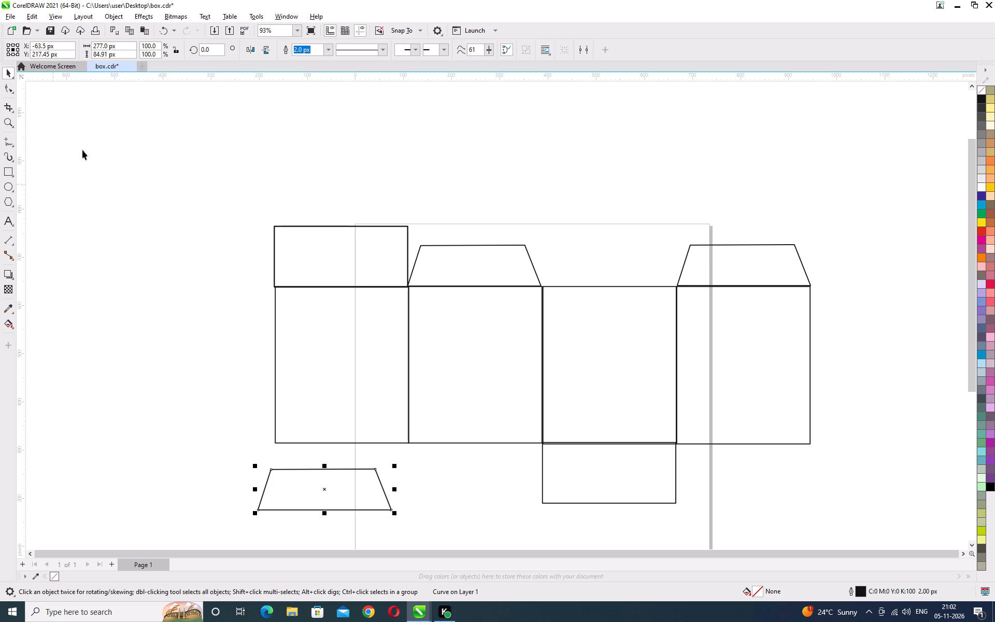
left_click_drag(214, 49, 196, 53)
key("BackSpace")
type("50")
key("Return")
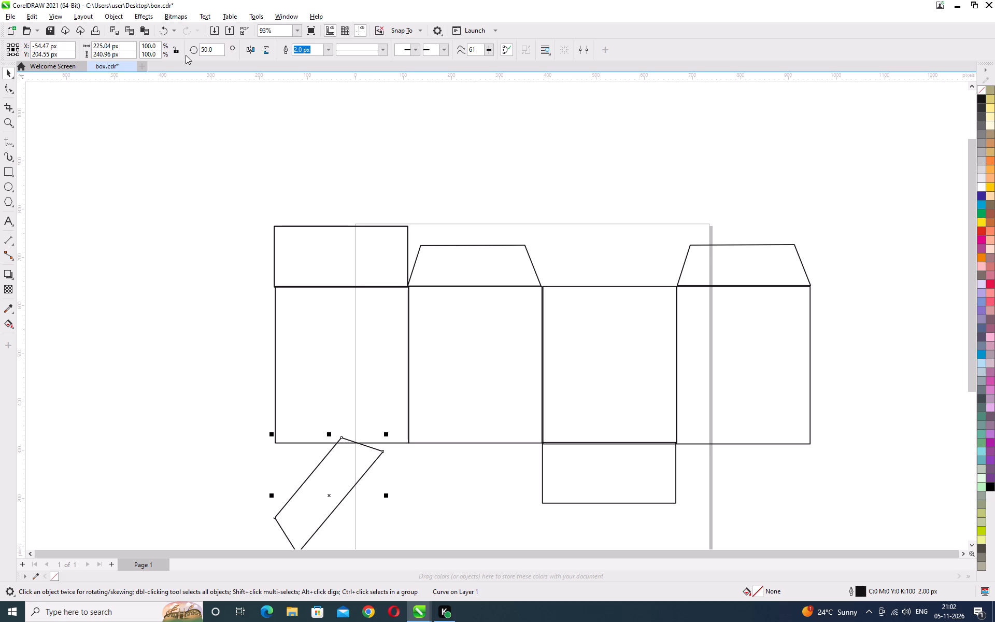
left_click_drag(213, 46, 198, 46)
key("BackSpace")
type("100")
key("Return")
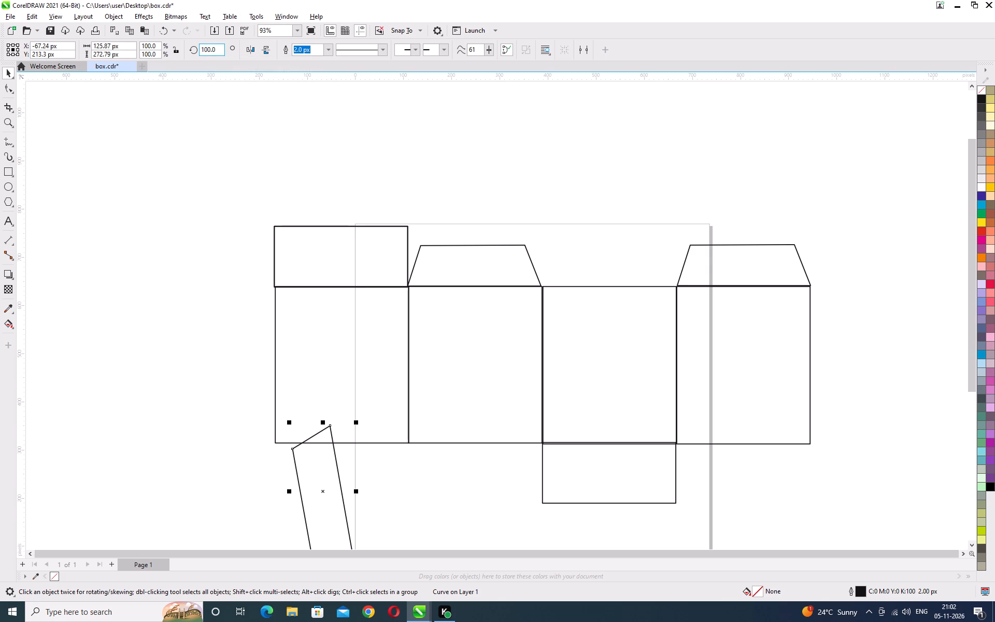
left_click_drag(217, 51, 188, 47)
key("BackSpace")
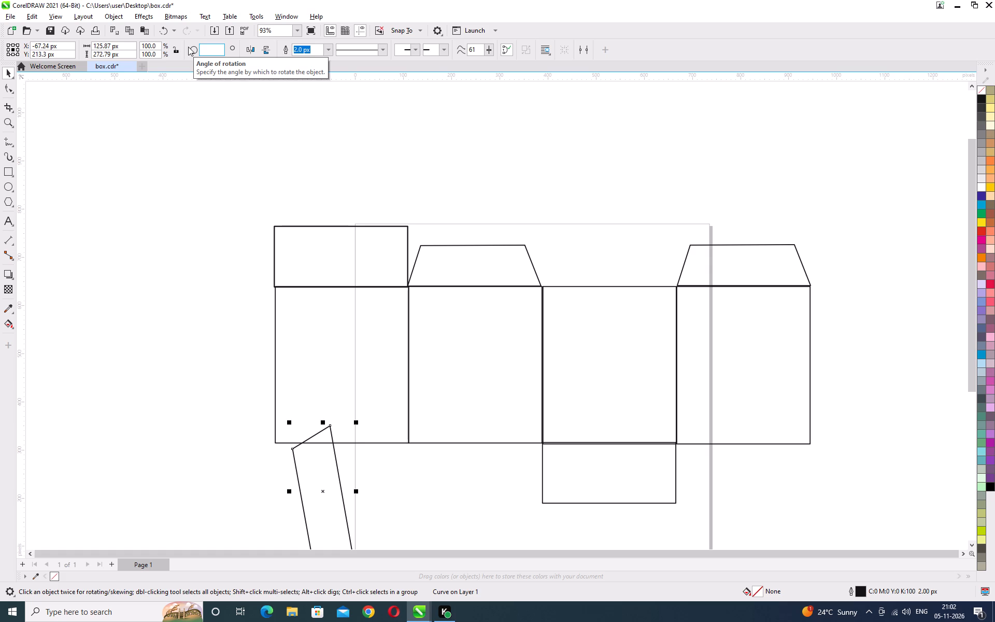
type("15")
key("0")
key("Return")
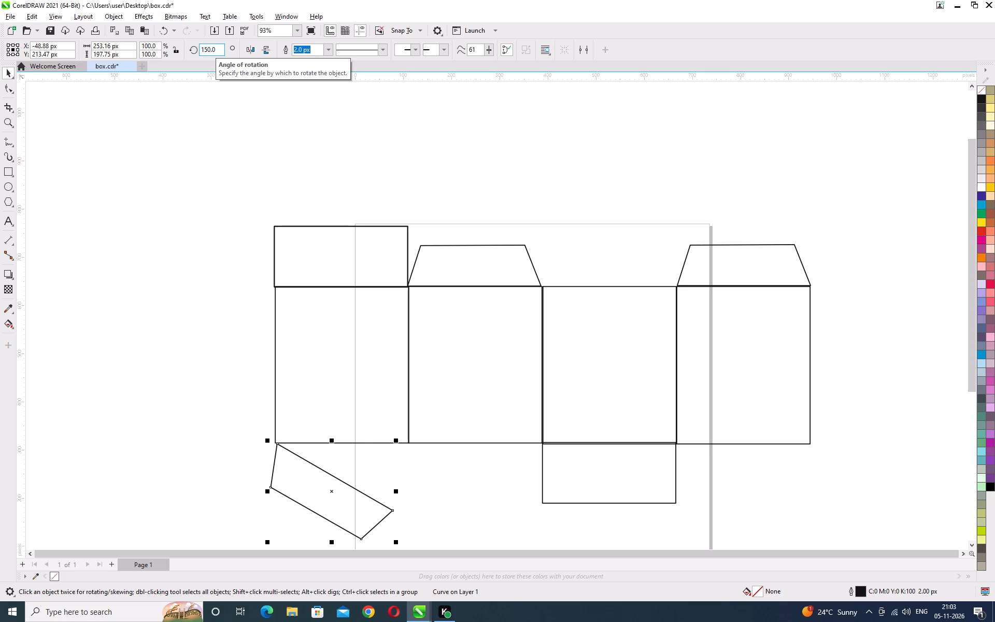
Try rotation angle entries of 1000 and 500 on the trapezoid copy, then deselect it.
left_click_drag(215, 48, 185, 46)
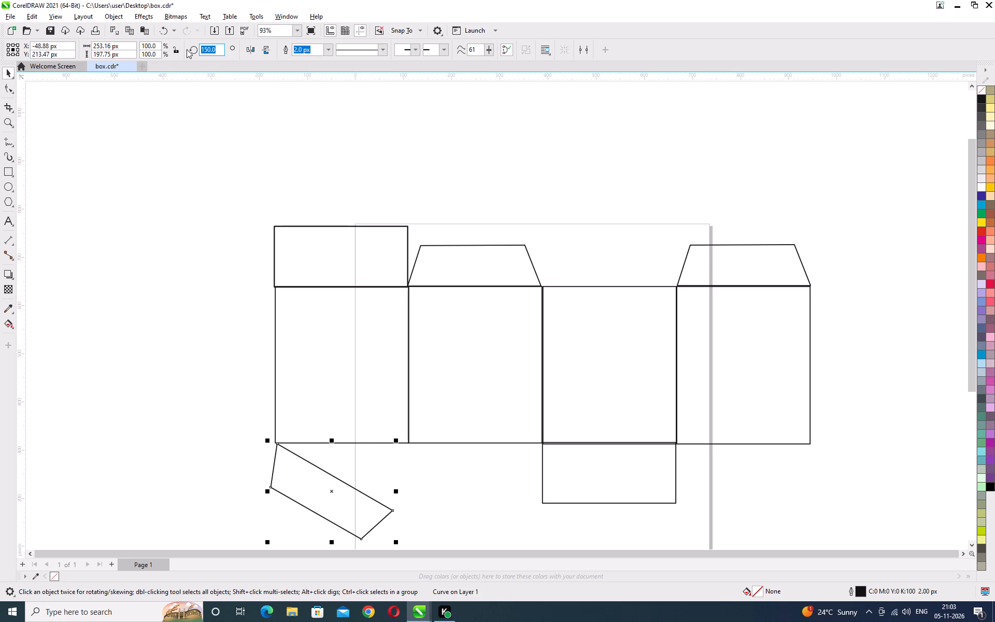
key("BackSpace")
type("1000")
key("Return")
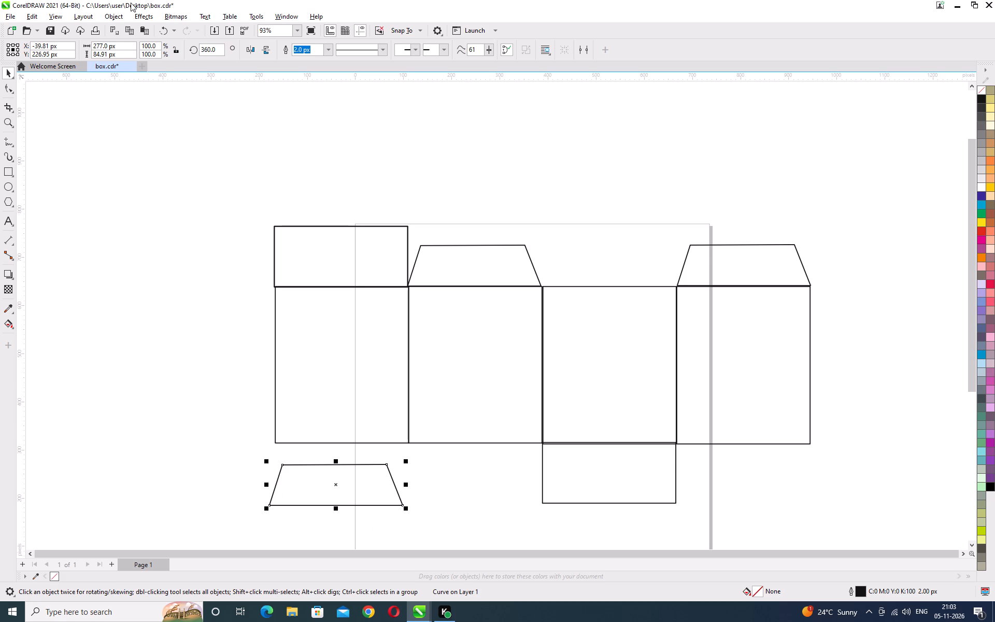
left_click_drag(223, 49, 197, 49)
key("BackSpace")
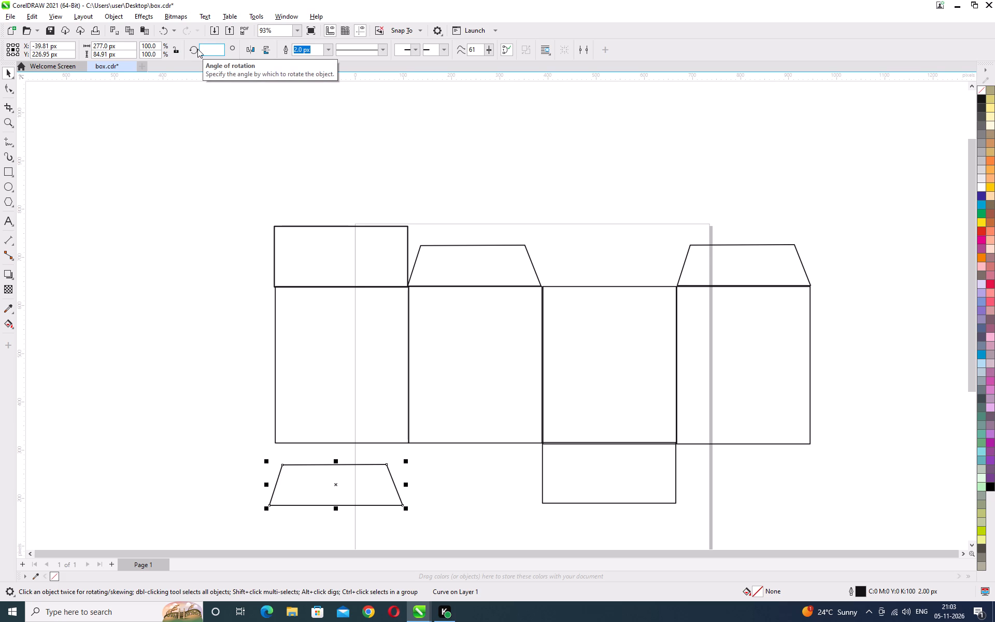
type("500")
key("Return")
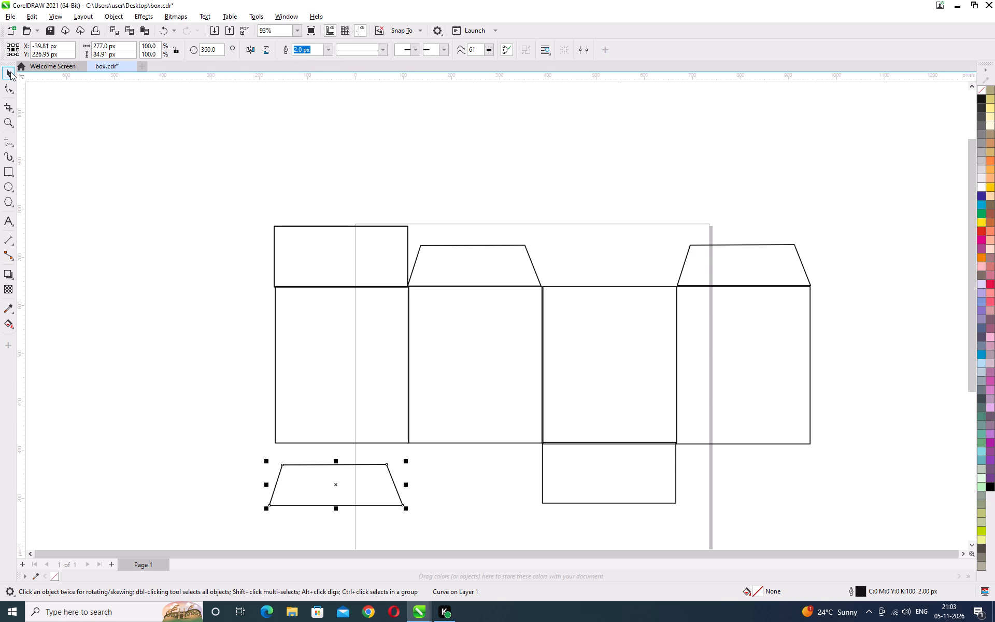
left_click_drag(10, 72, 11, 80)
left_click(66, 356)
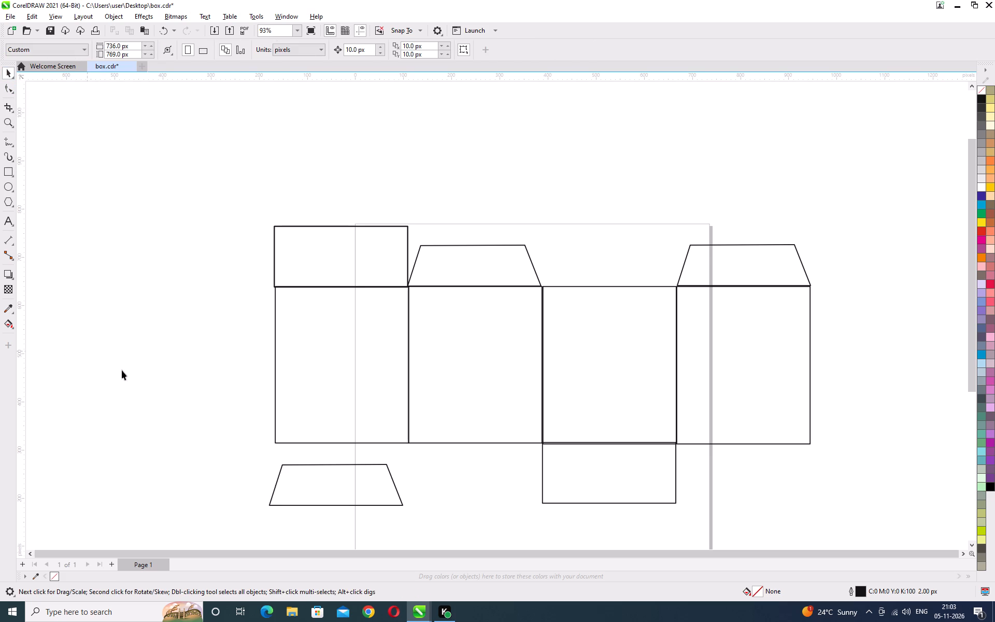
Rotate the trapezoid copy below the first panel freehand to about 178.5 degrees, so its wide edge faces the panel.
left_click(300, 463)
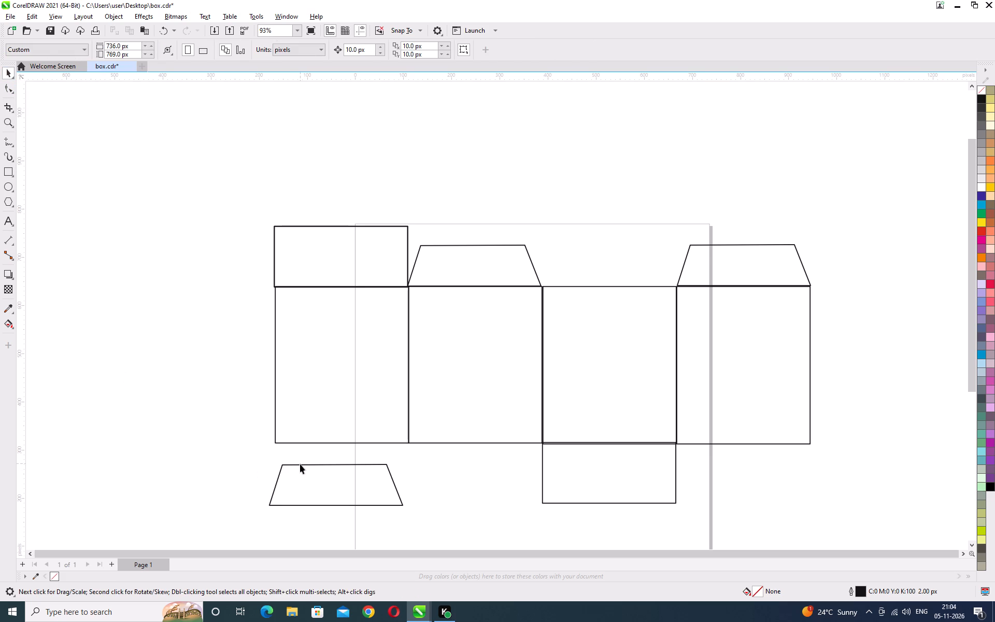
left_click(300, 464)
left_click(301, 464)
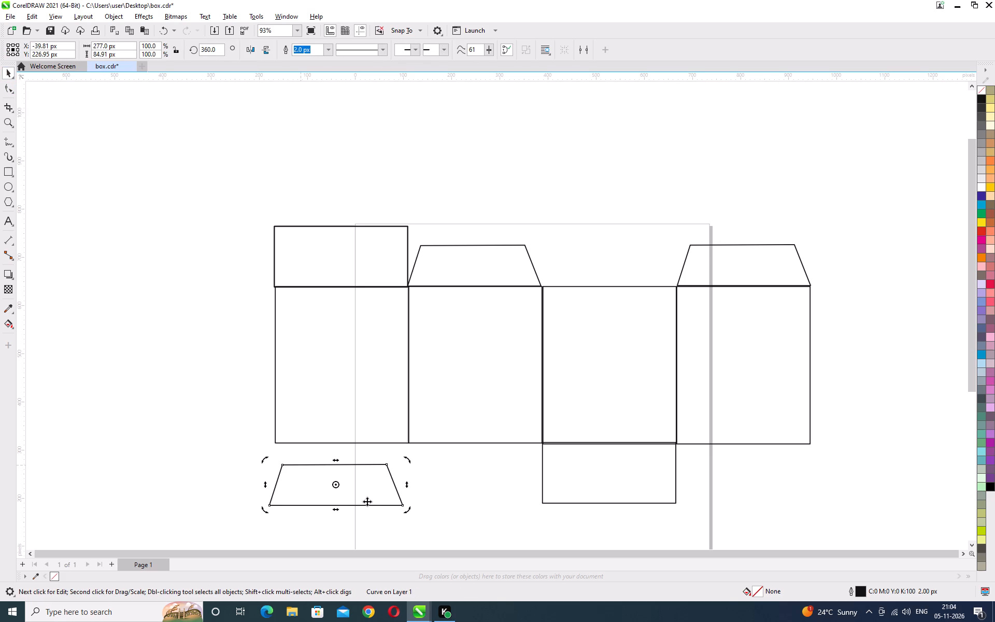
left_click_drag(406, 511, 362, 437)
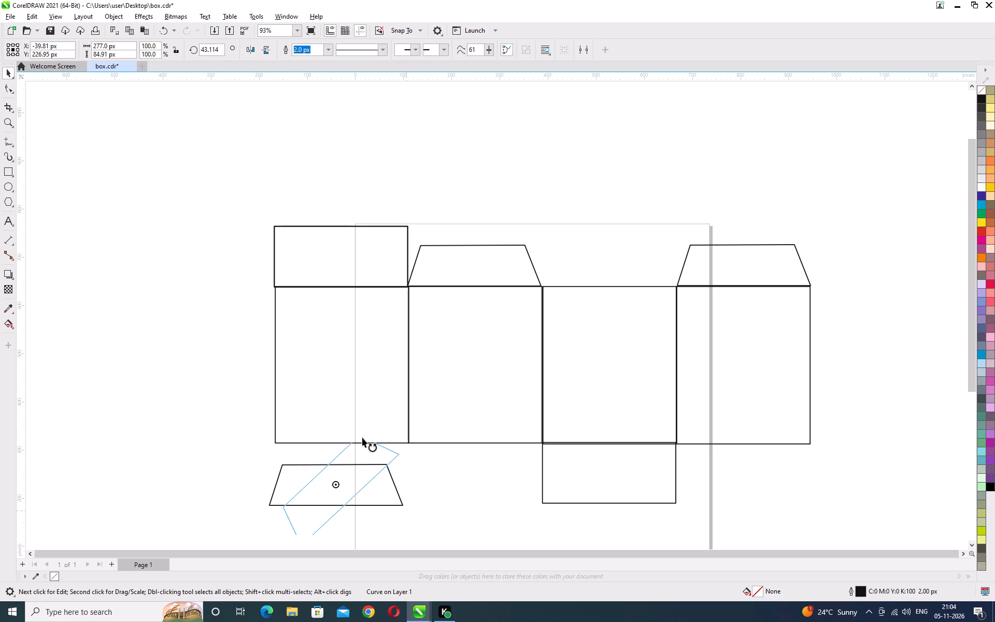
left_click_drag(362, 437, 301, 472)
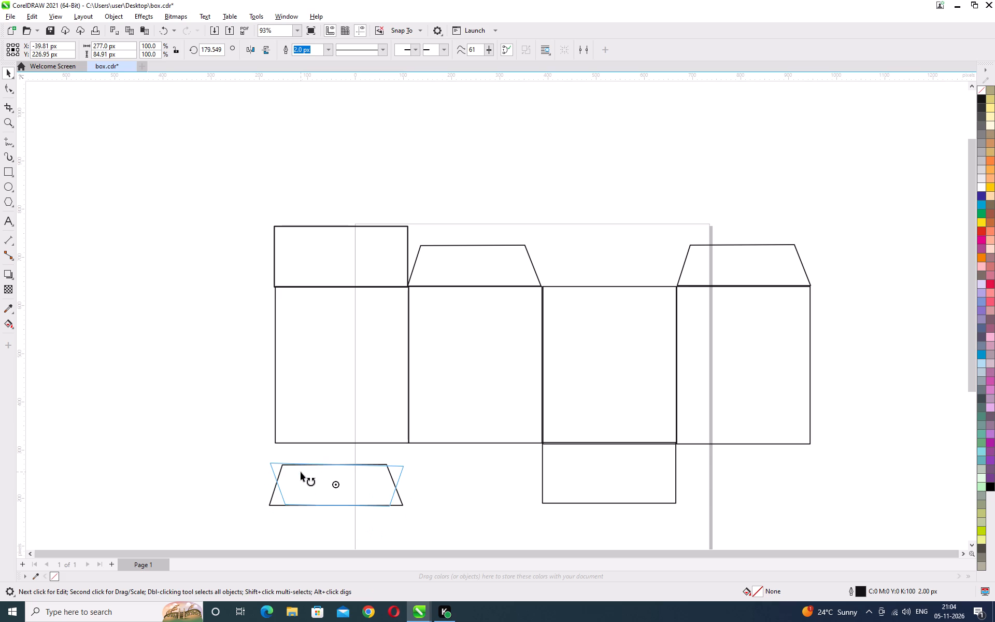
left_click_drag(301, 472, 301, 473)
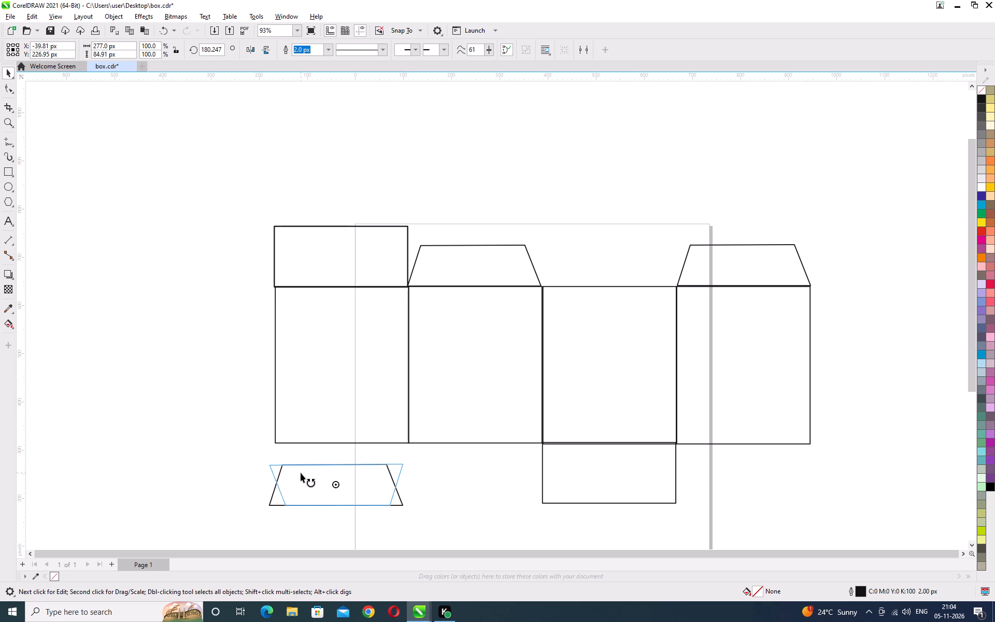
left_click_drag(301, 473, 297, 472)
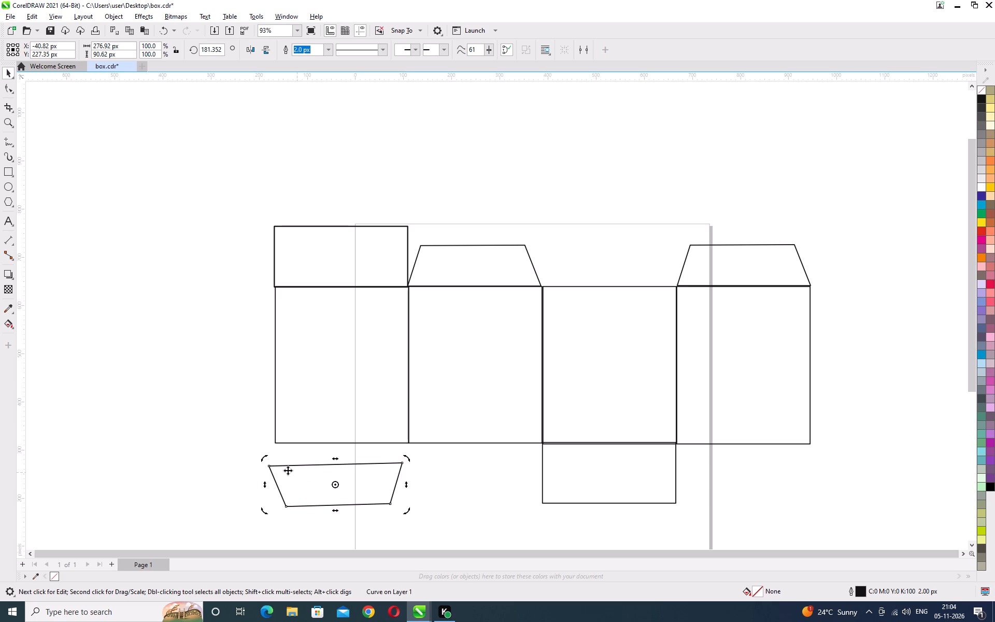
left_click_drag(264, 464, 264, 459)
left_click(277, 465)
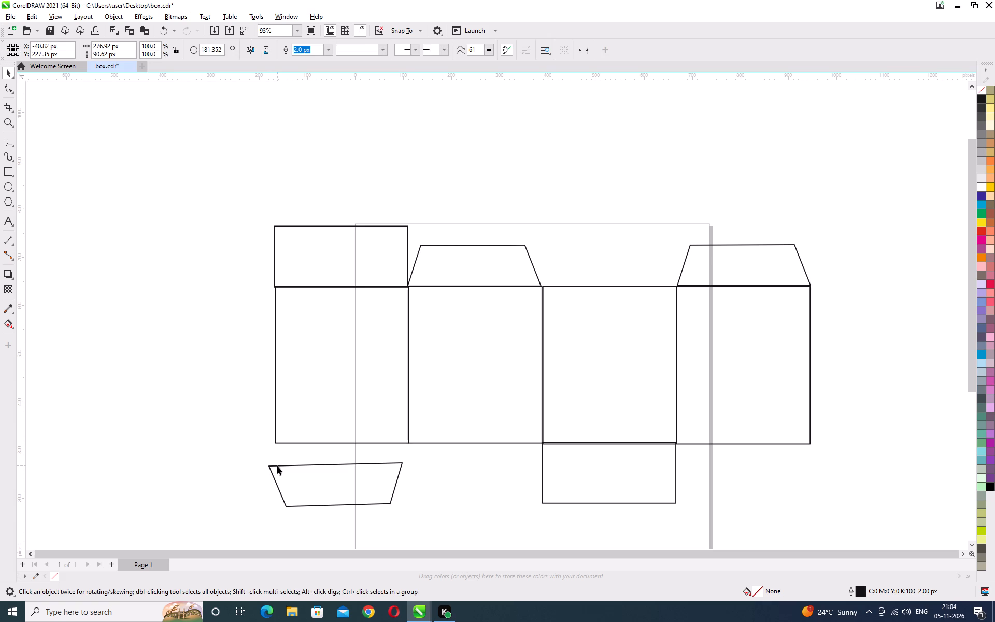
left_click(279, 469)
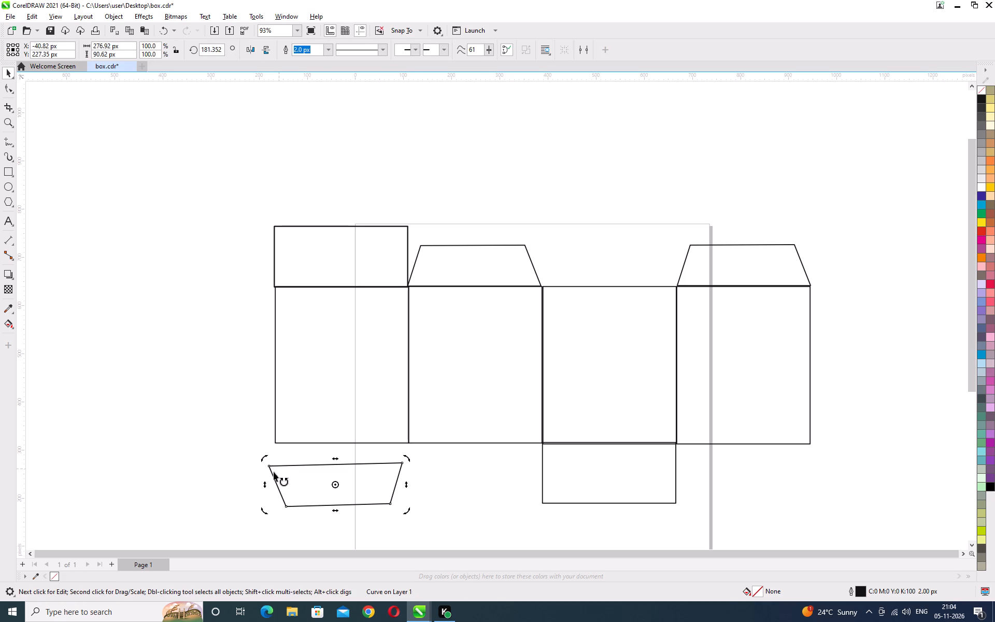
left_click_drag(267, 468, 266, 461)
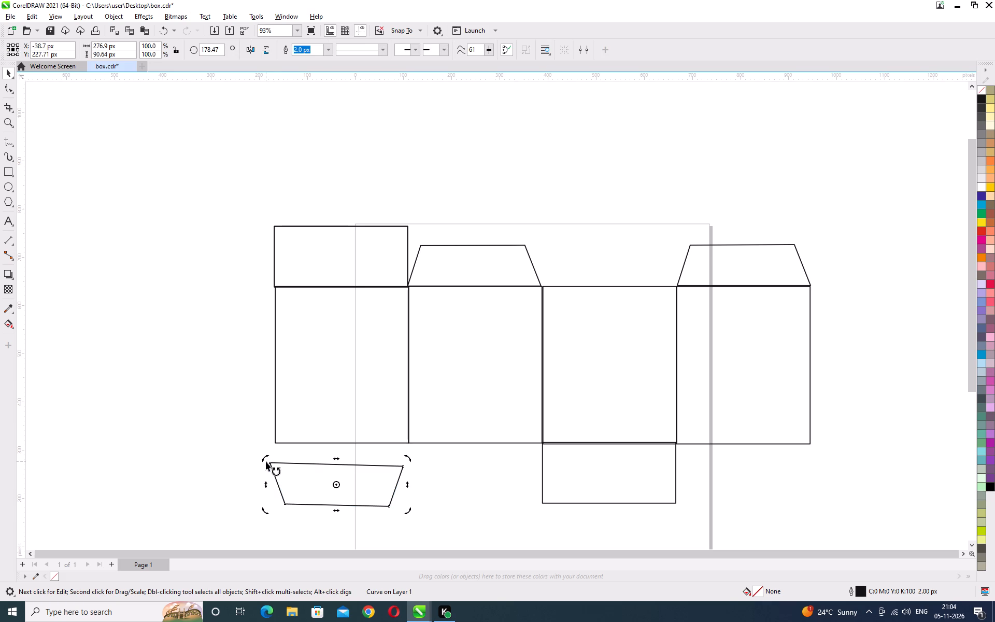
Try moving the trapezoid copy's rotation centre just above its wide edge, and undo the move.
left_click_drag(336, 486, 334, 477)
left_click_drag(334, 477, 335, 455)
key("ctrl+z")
Move the inverted trapezoid copy up against the first panel's bottom edge, lining up its wide edge with the panel's sides.
left_click(10, 74)
left_click(81, 194)
left_click(322, 464)
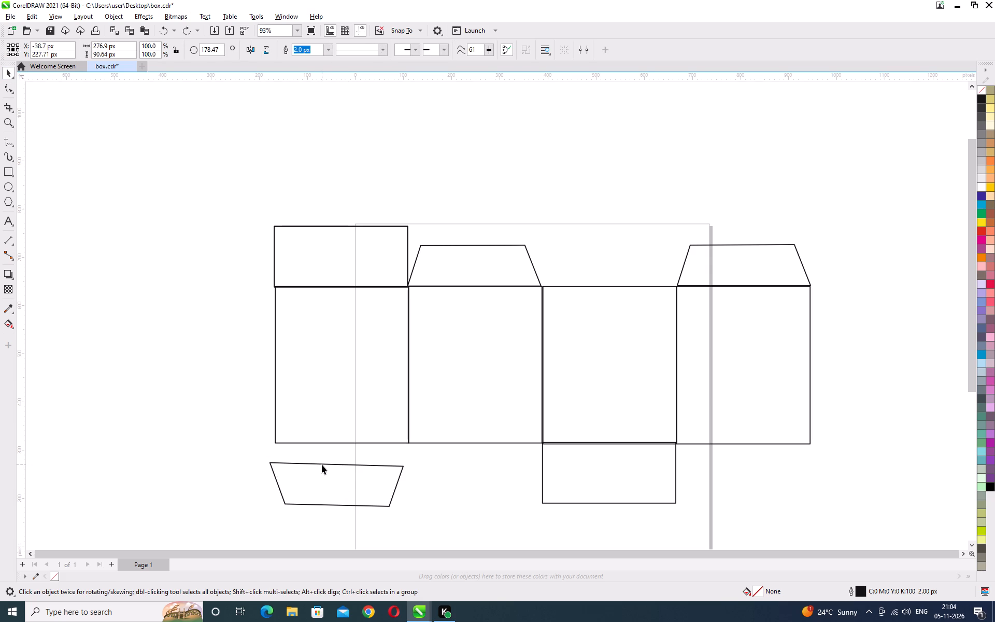
left_click_drag(336, 486, 336, 485)
left_click_drag(336, 485, 346, 463)
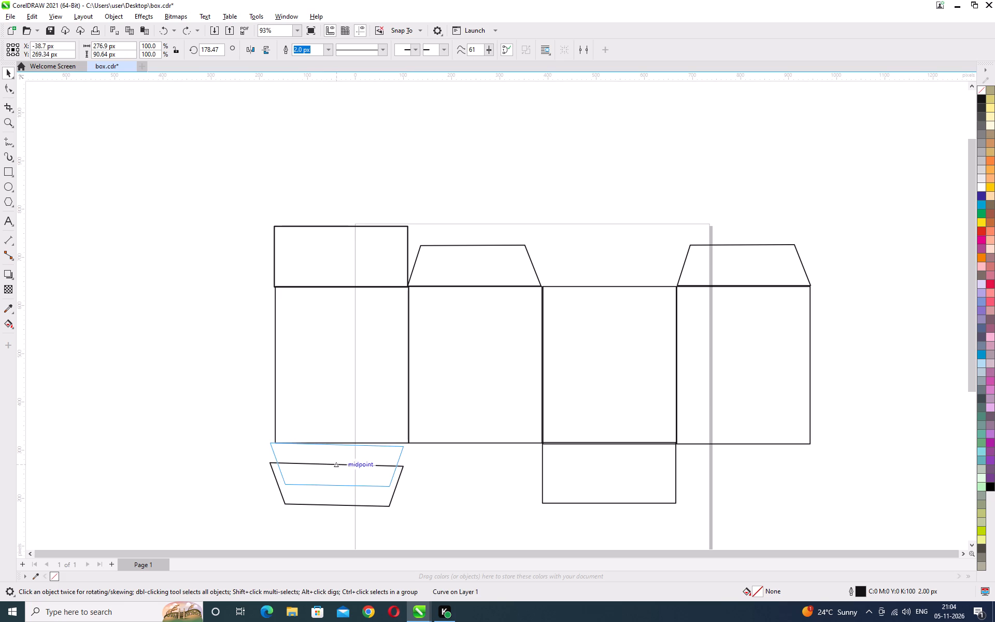
left_click_drag(346, 463, 343, 461)
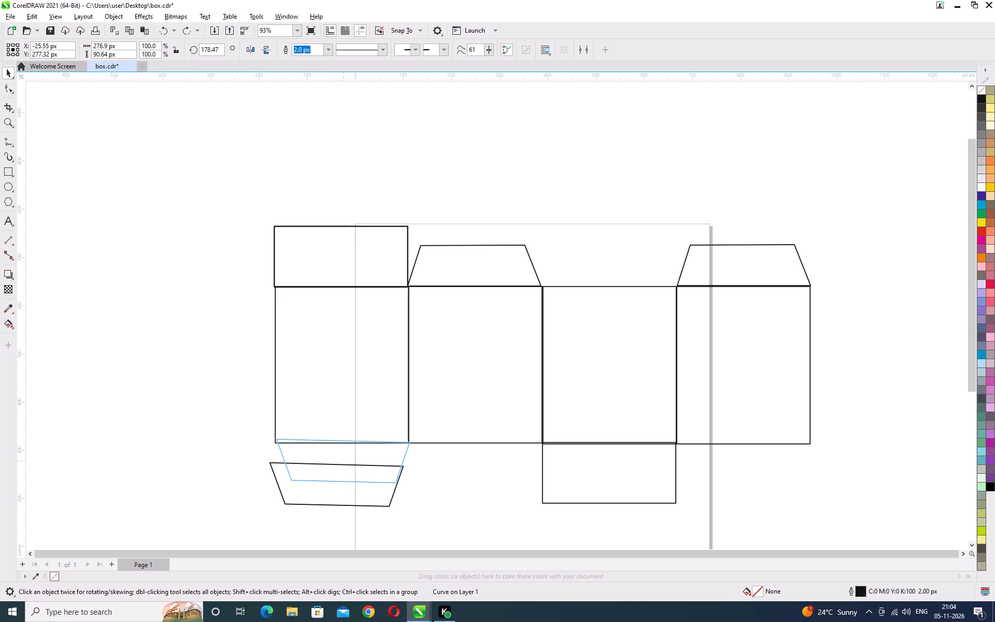
left_click_drag(343, 461, 343, 461)
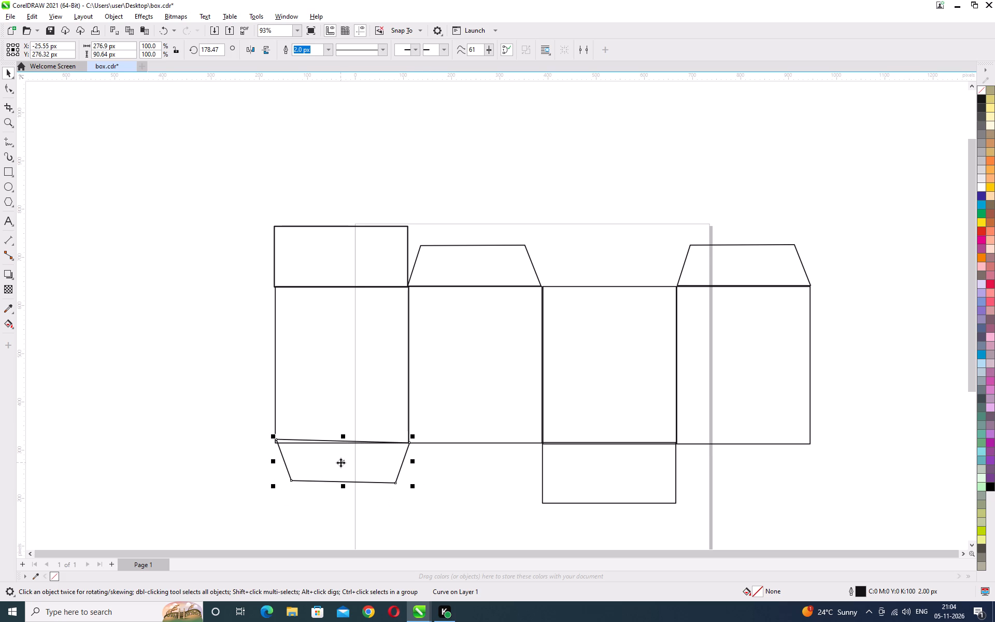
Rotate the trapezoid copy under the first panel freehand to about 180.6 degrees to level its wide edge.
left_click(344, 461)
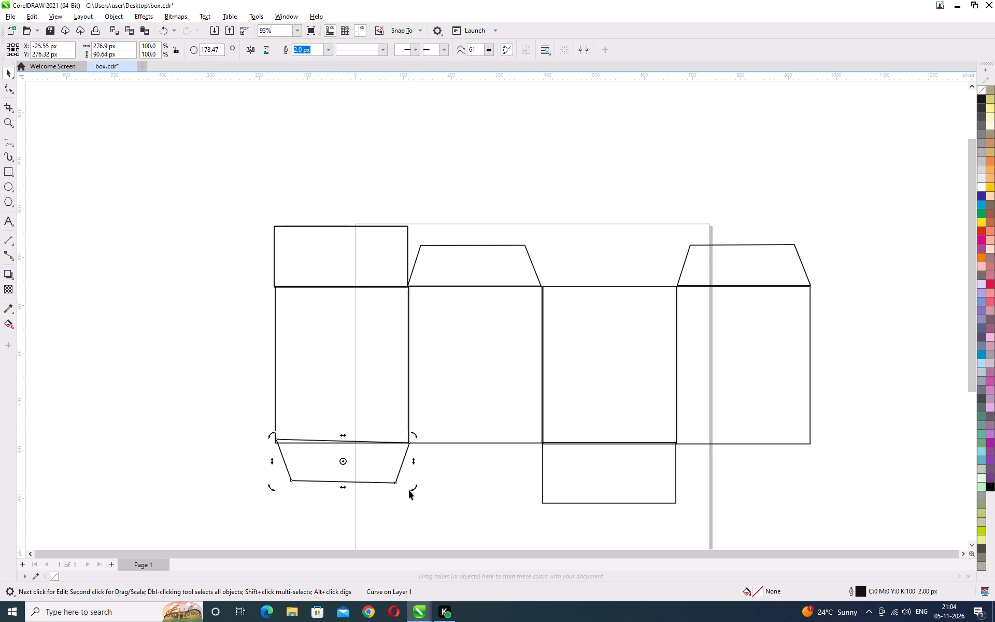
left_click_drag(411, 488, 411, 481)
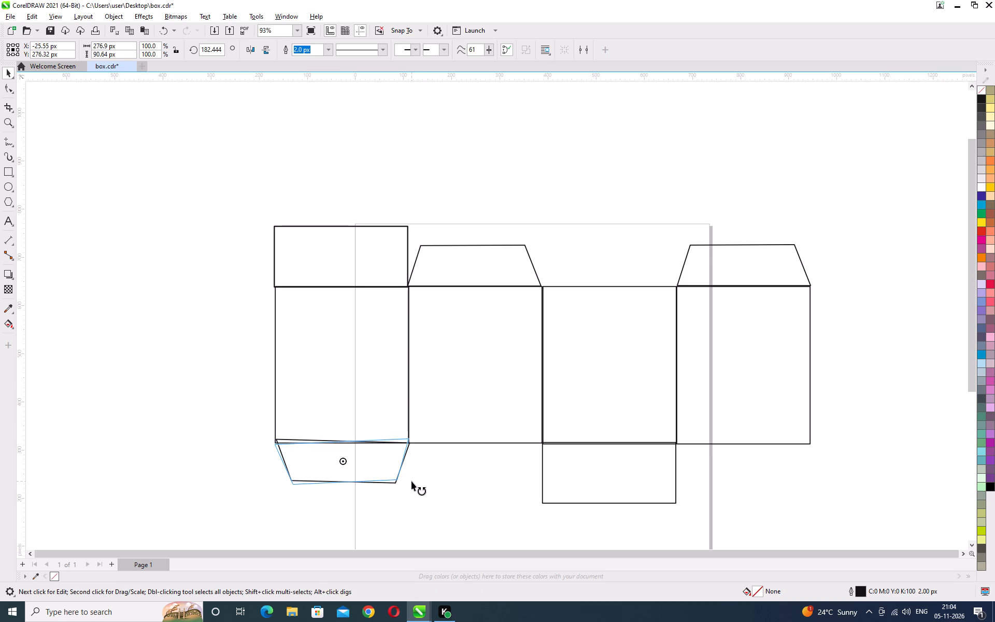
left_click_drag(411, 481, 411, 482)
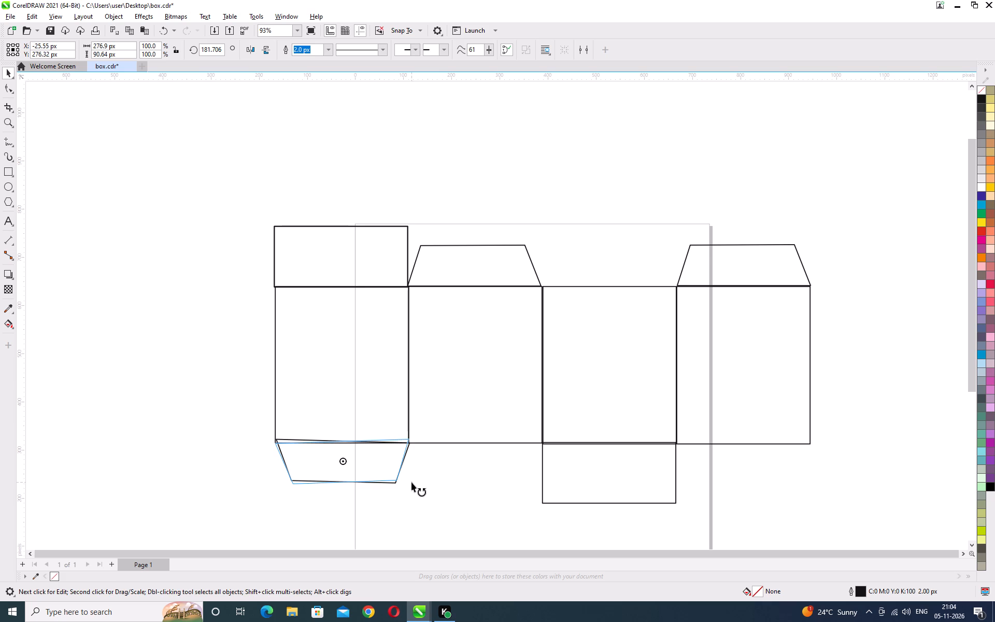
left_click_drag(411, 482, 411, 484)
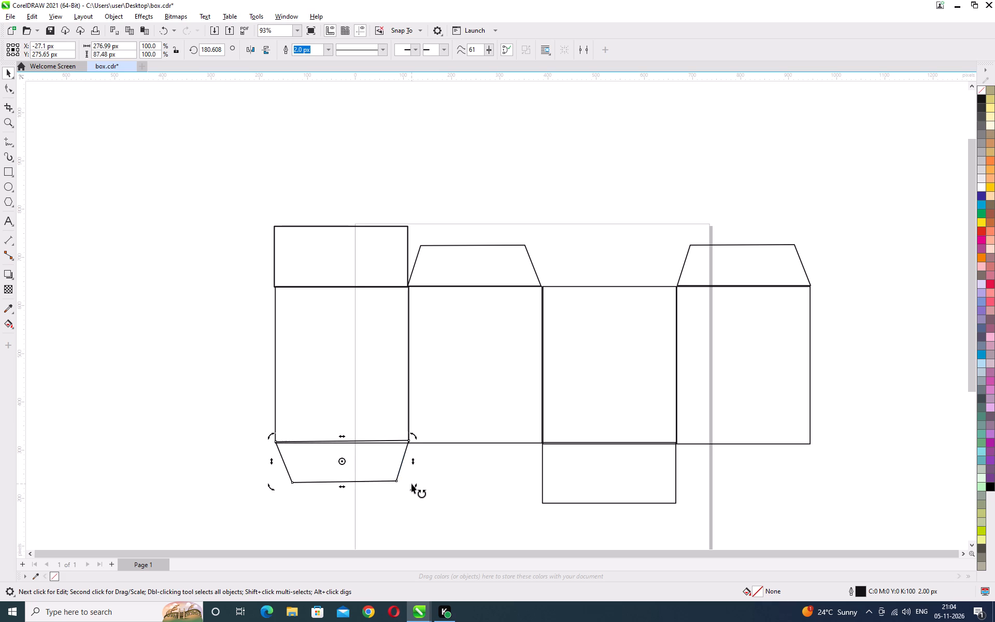
Move the trapezoid copy down slightly, leaving a small gap below the first panel's bottom edge.
left_click(344, 462)
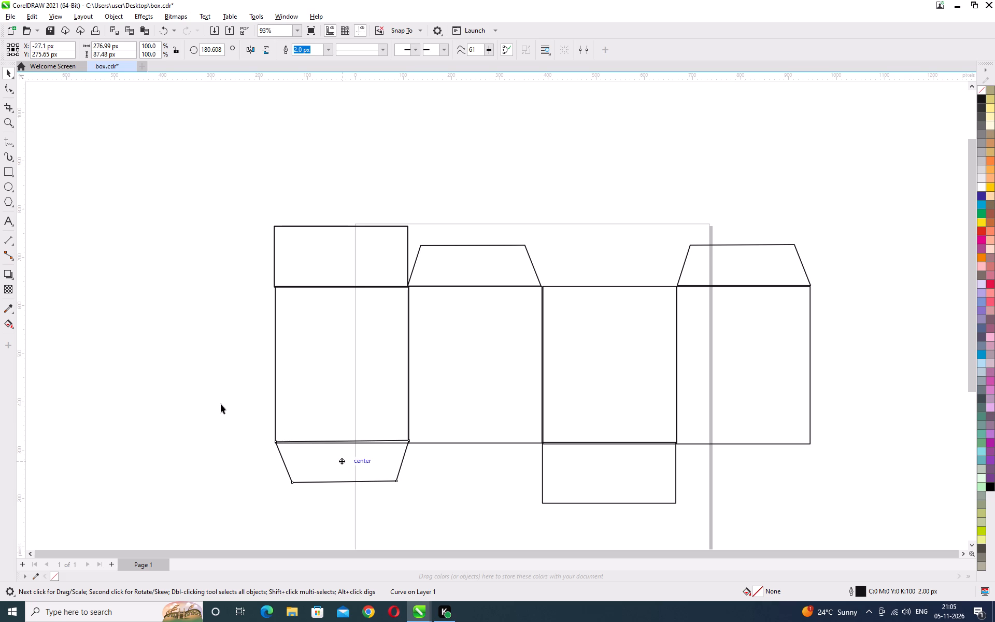
left_click(299, 483)
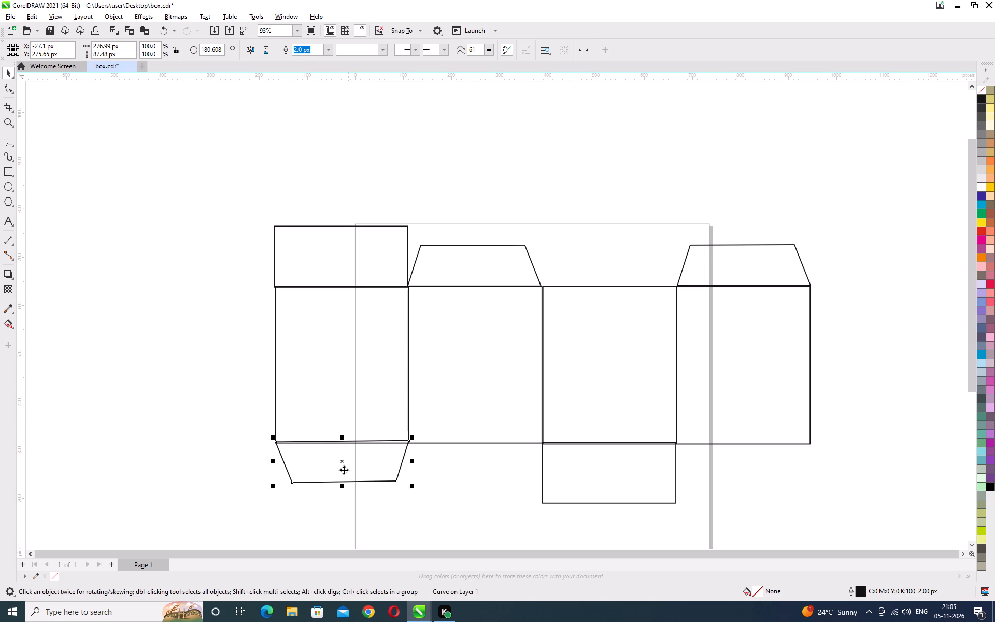
left_click_drag(341, 462, 343, 469)
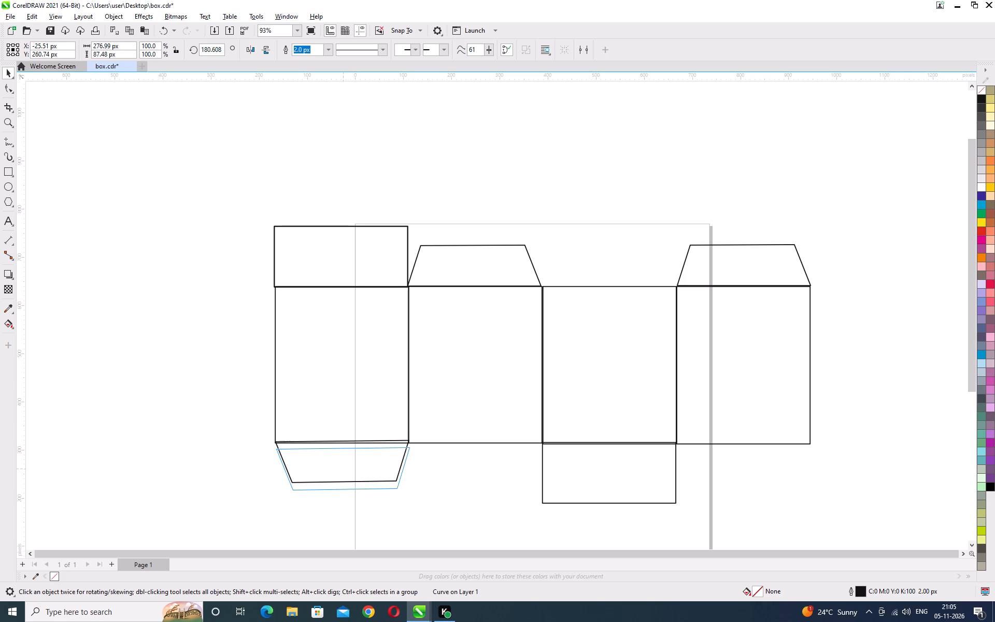
left_click_drag(343, 469, 343, 469)
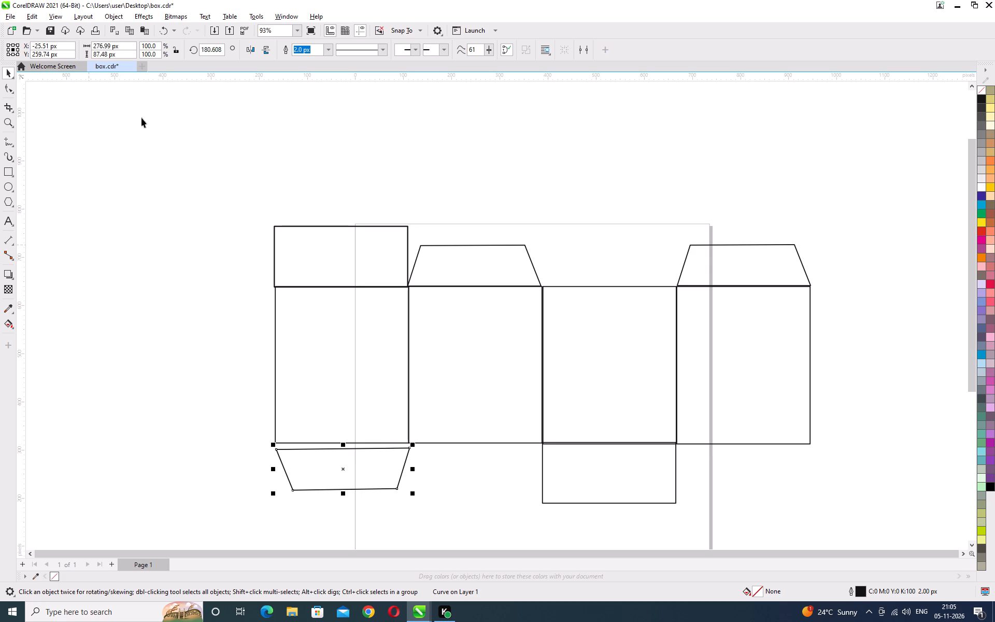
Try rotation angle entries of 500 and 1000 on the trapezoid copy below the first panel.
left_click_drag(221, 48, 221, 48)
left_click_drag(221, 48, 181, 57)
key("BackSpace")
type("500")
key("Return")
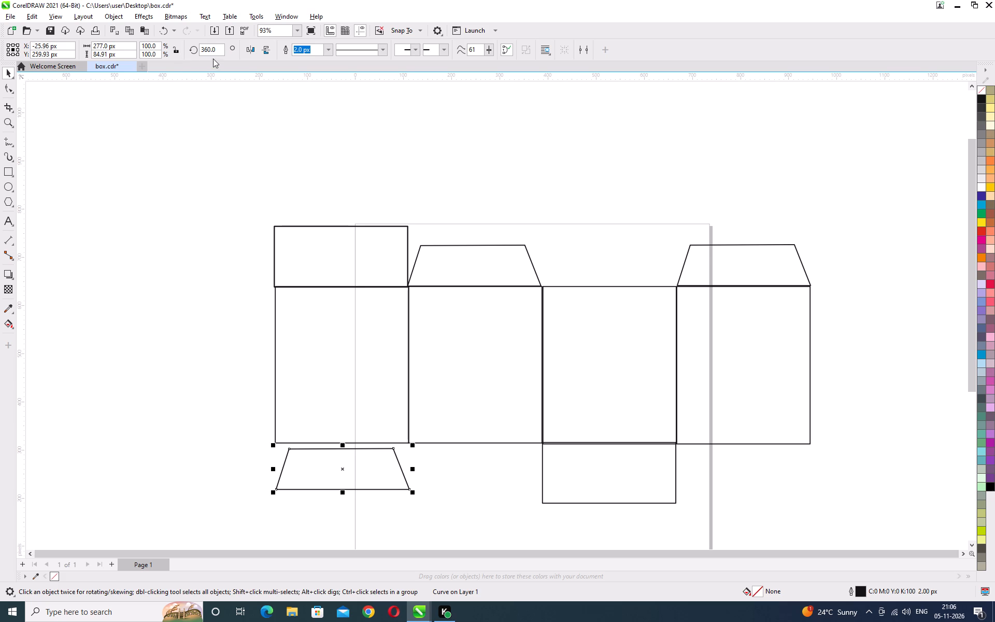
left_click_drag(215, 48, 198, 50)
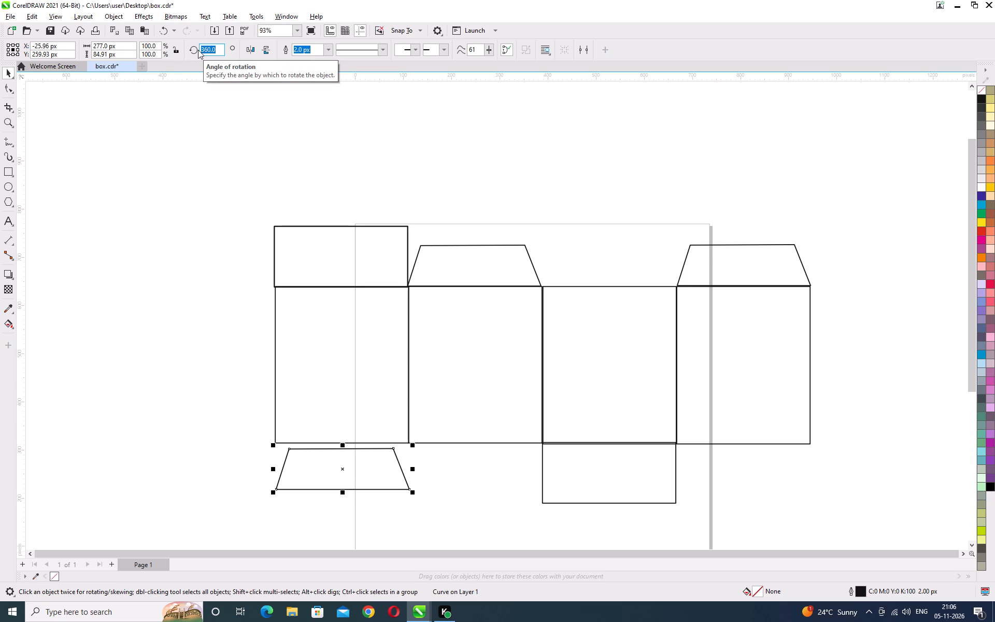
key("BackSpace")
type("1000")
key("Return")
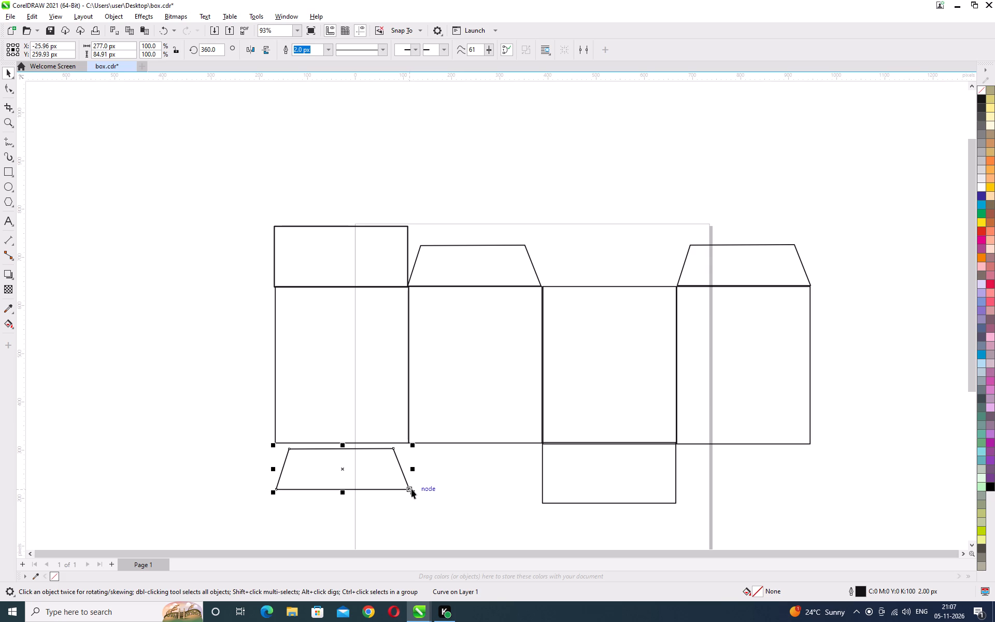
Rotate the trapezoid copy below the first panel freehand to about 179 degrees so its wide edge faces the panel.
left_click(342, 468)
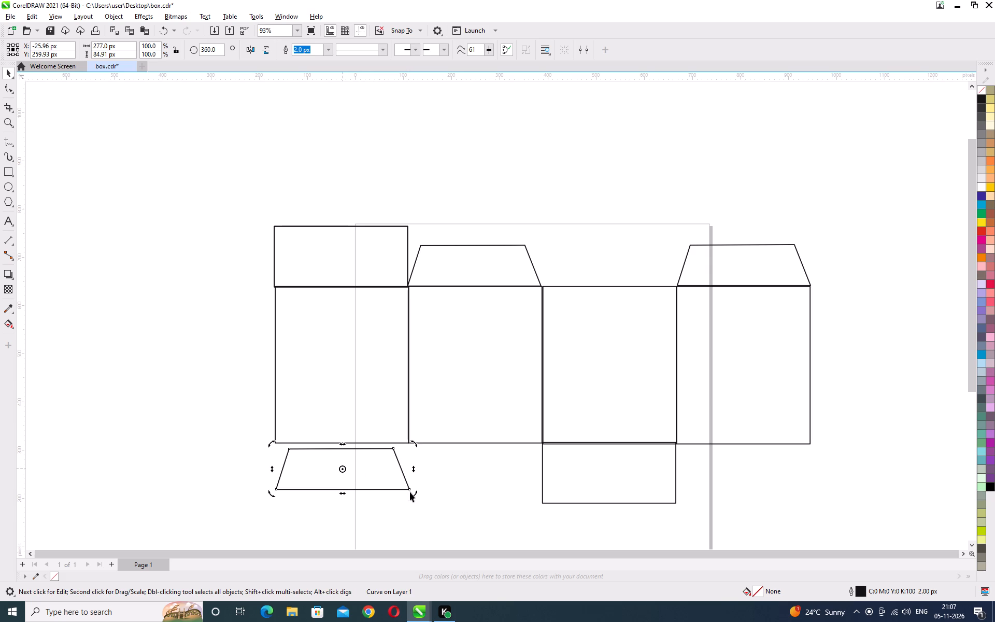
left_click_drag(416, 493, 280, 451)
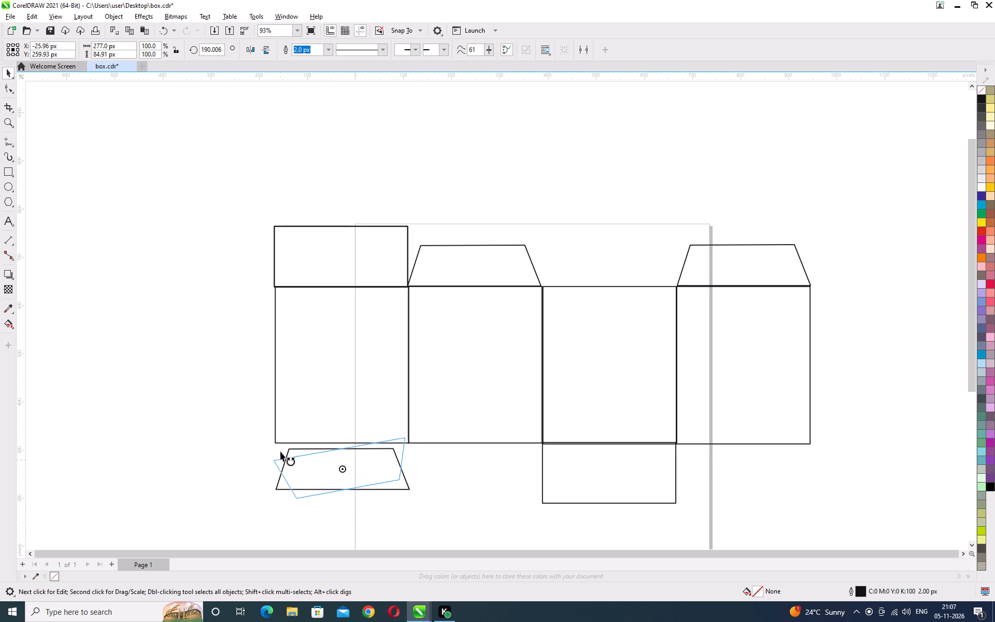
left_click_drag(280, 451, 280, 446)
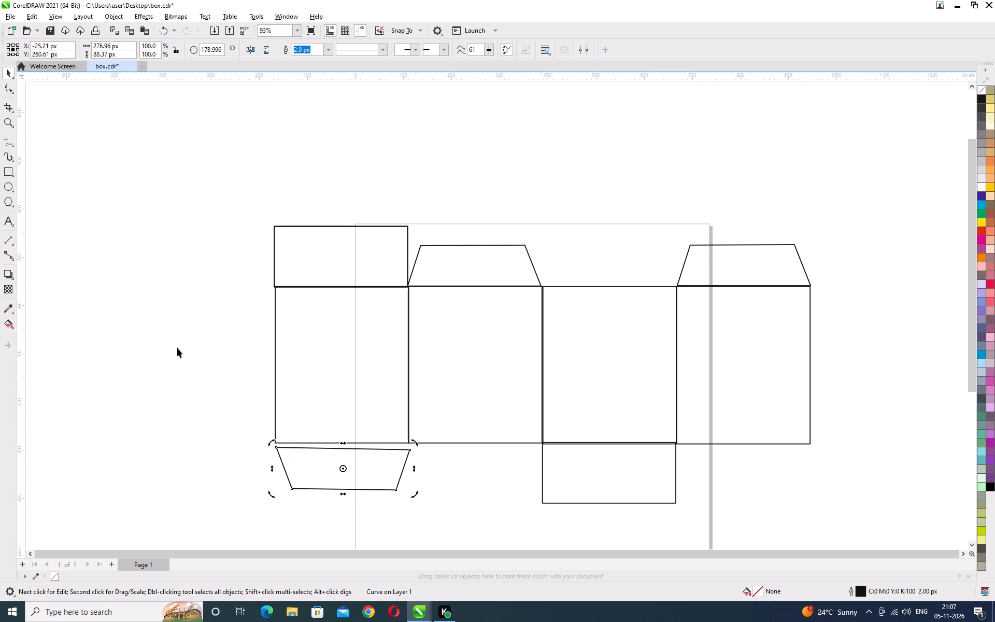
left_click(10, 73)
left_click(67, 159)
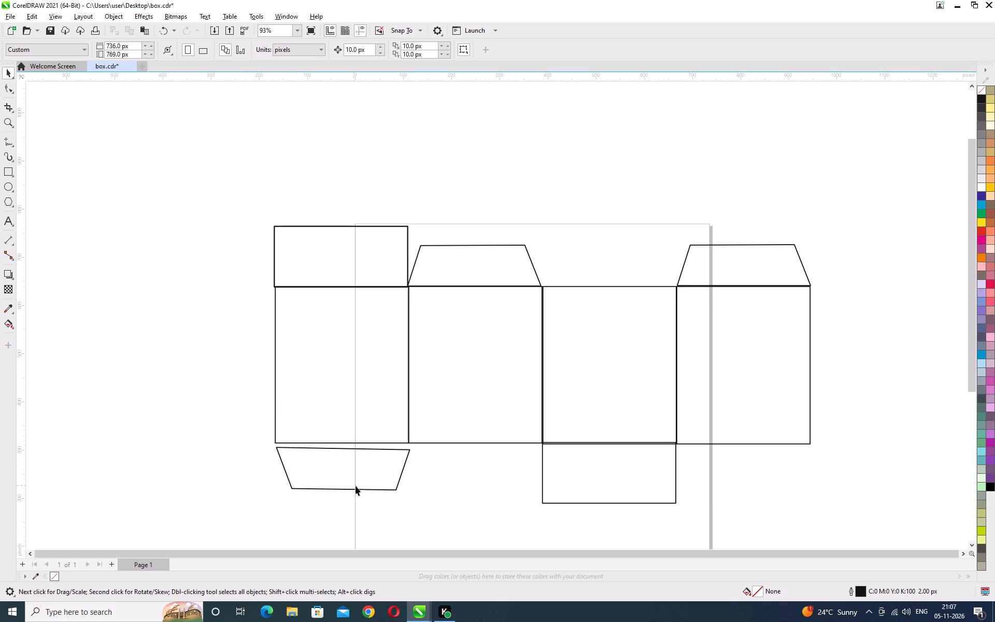
Move the trapezoid copy up against the first panel's bottom edge, centred at about X -26.5 px, Y 274 px.
left_click(350, 449)
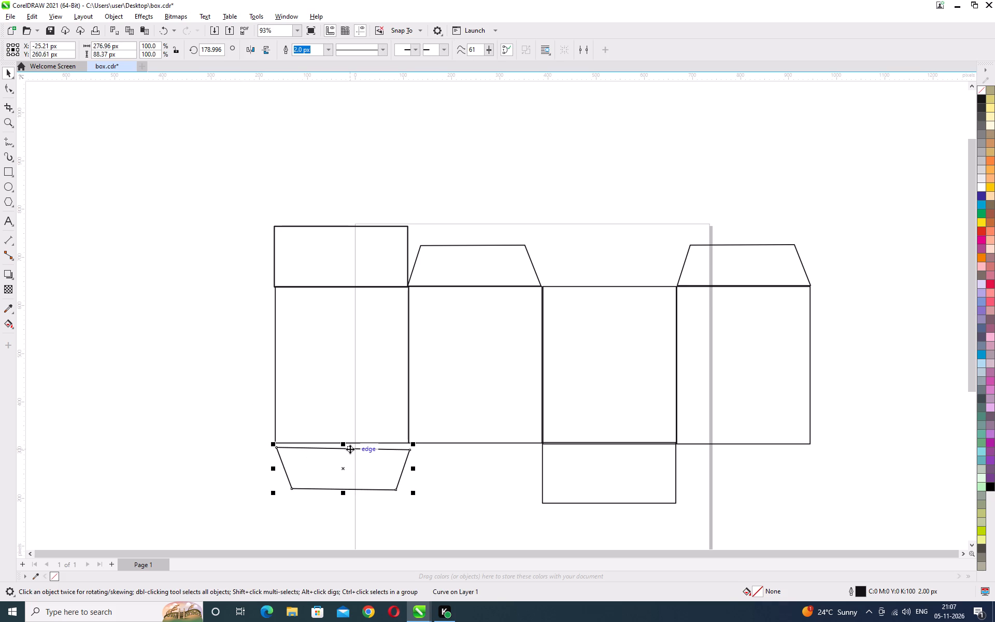
left_click_drag(344, 471, 344, 465)
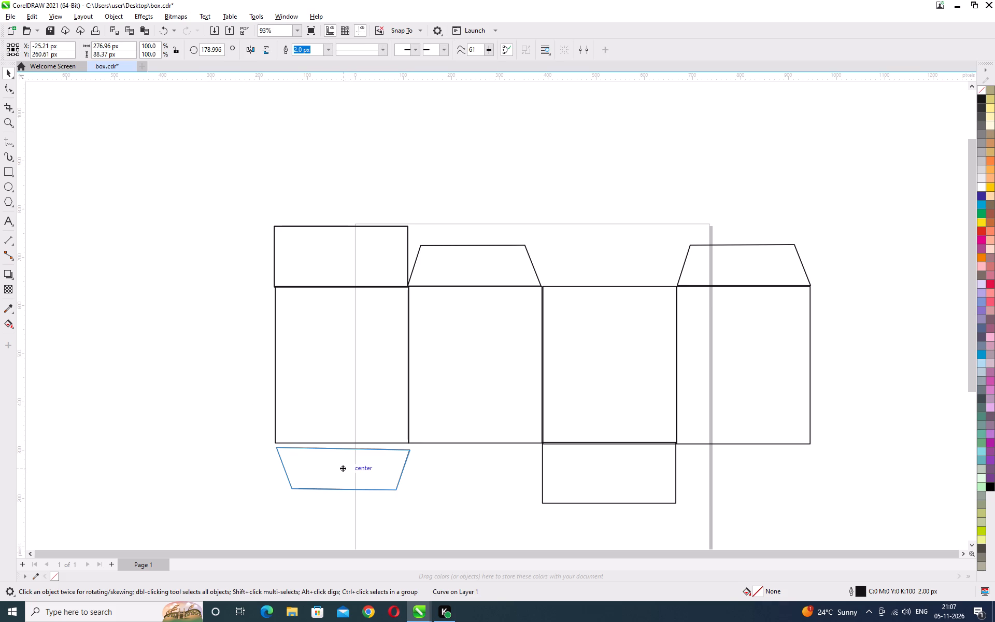
left_click_drag(344, 465, 343, 462)
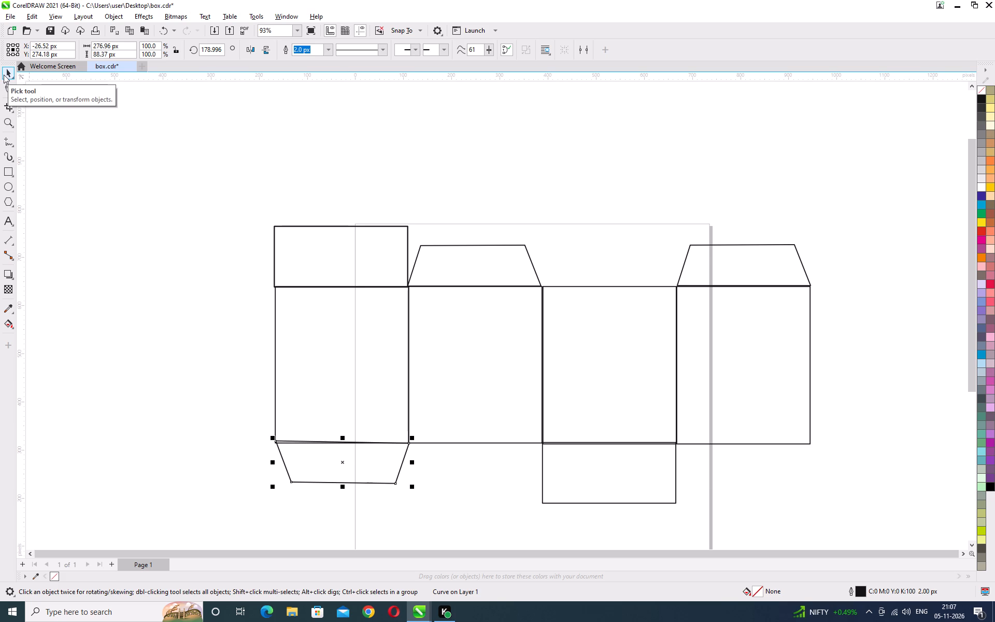
left_click(109, 244)
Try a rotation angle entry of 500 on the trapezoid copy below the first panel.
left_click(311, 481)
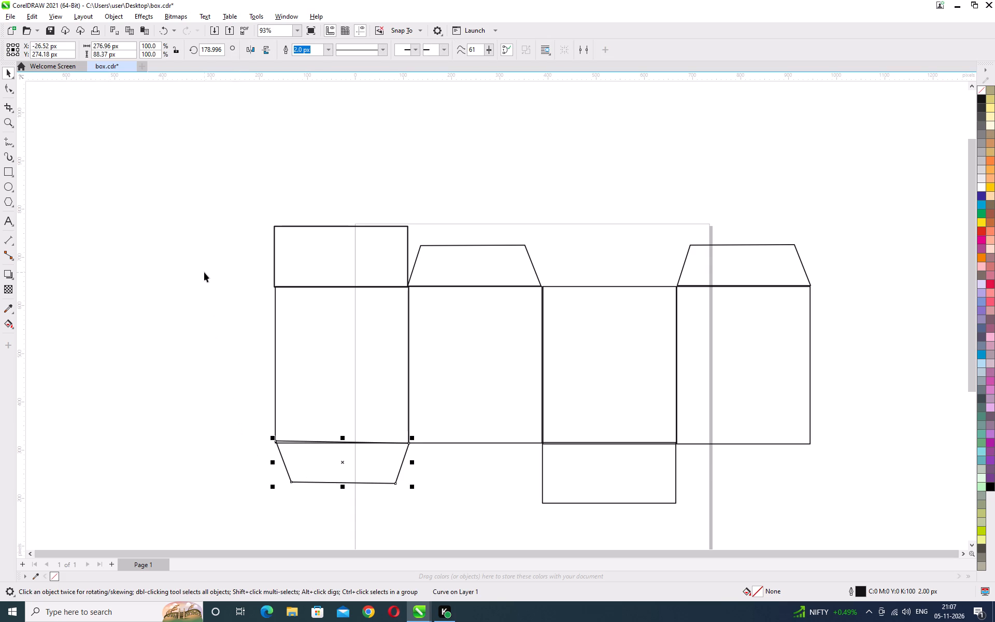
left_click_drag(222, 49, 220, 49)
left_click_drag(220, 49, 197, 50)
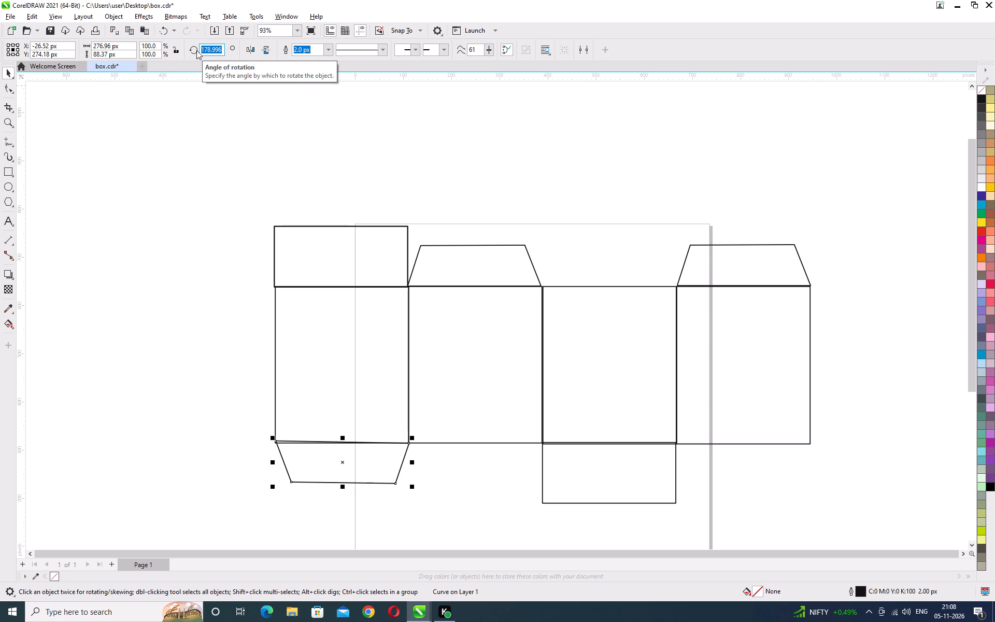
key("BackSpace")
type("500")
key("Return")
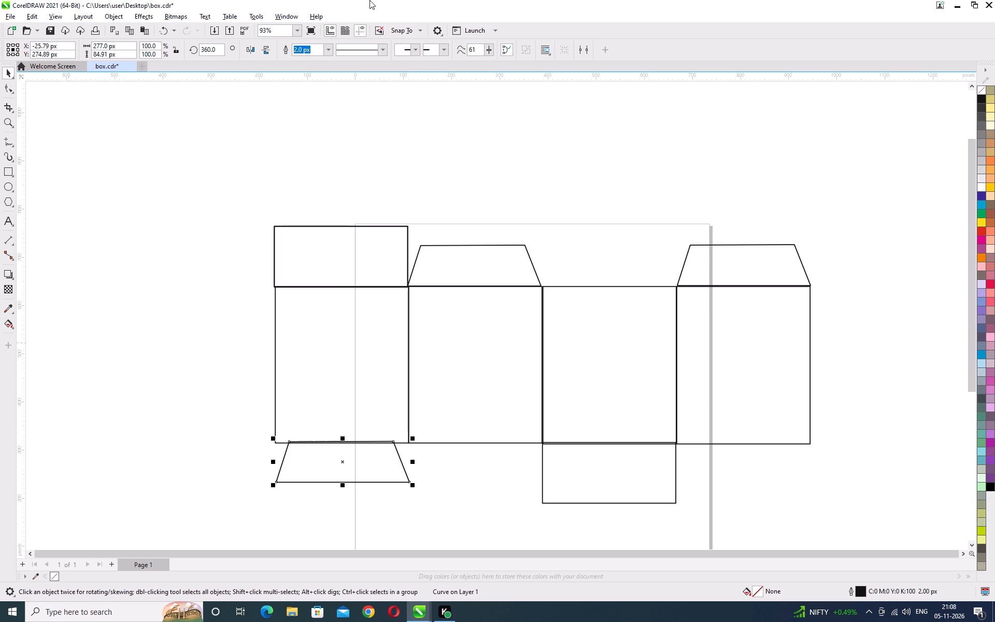
Mirror the trapezoid copy below the first panel vertically so its wide edge is on top.
left_click(265, 52)
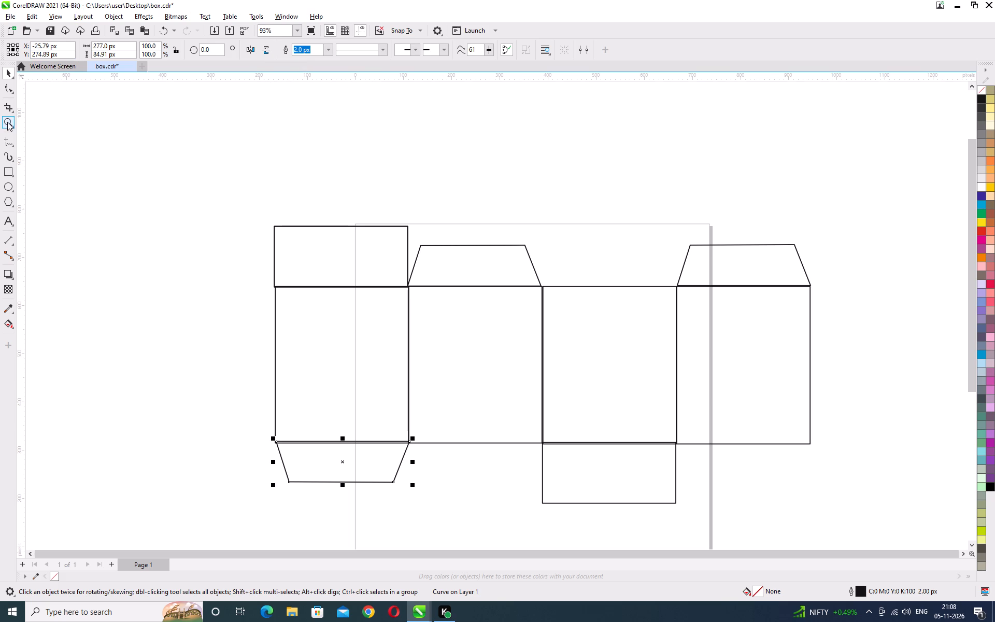
Duplicate the inverted trapezoid flap and place the copy against the fourth panel's bottom edge, centred at about X 804.5 px, Y 269.5 px.
left_click(340, 460)
key("ctrl+c")
key("ctrl+v")
left_click_drag(343, 461, 343, 461)
left_click_drag(343, 461, 762, 468)
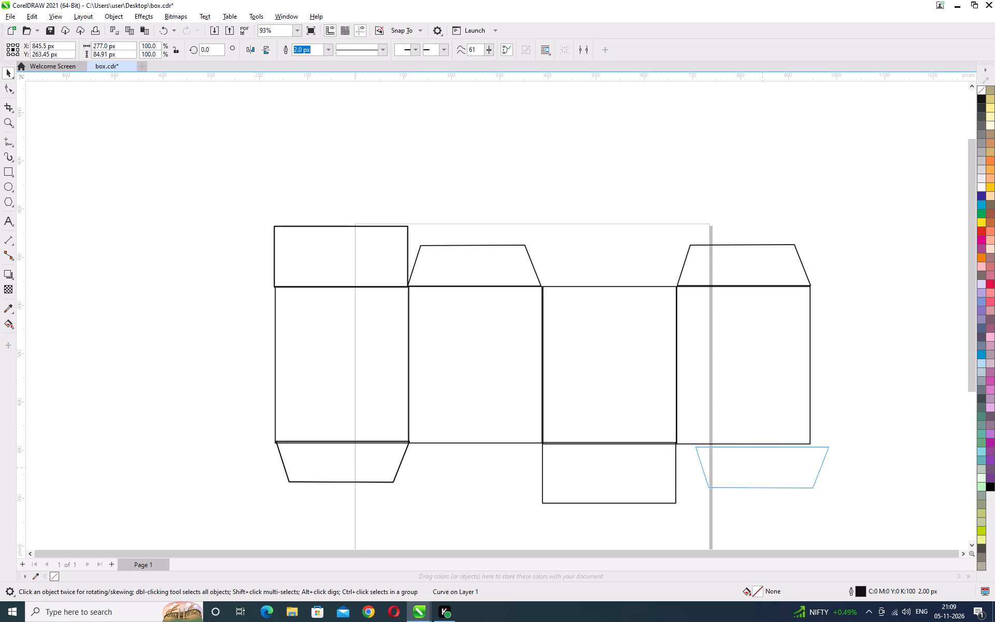
left_click_drag(762, 468, 743, 464)
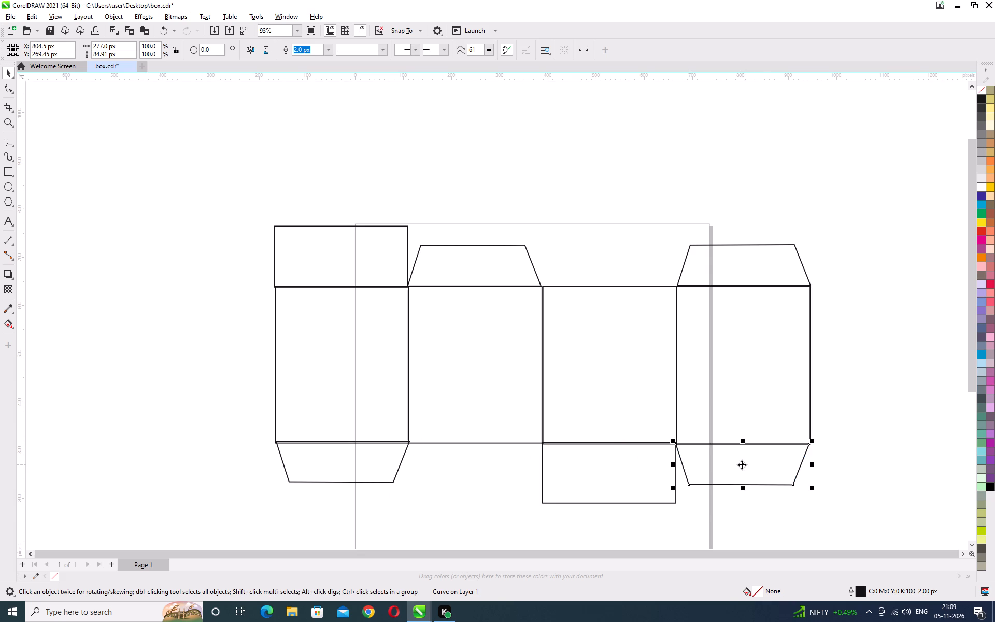
left_click(6, 72)
left_click(124, 265)
Inspect the joint between the first panel's bottom edge and the inverted trapezoid flap's wide edge up close.
left_click(9, 125)
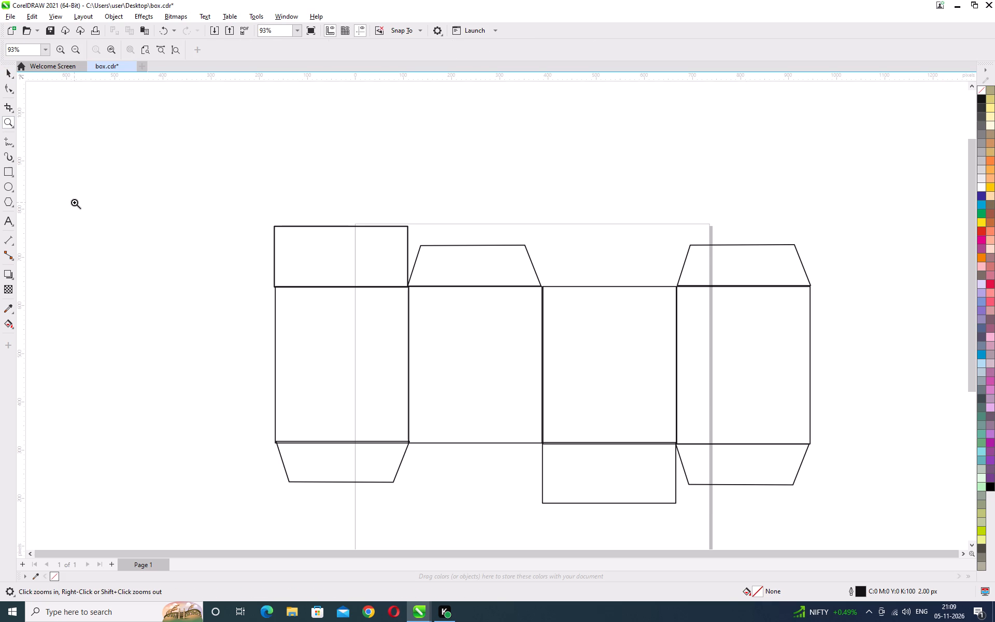
left_click_drag(251, 413, 462, 486)
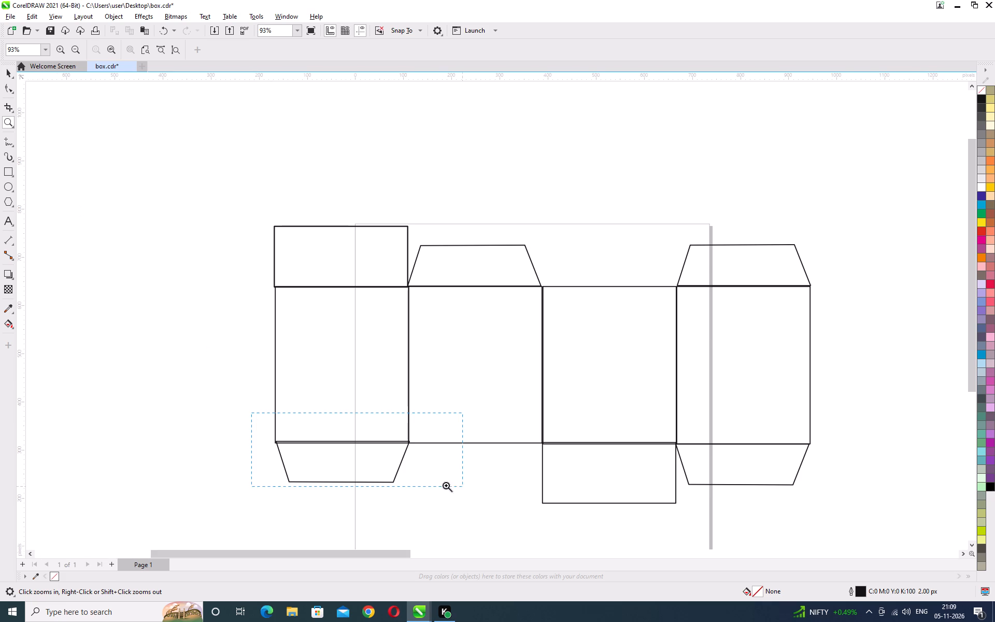
left_click_drag(112, 247, 673, 358)
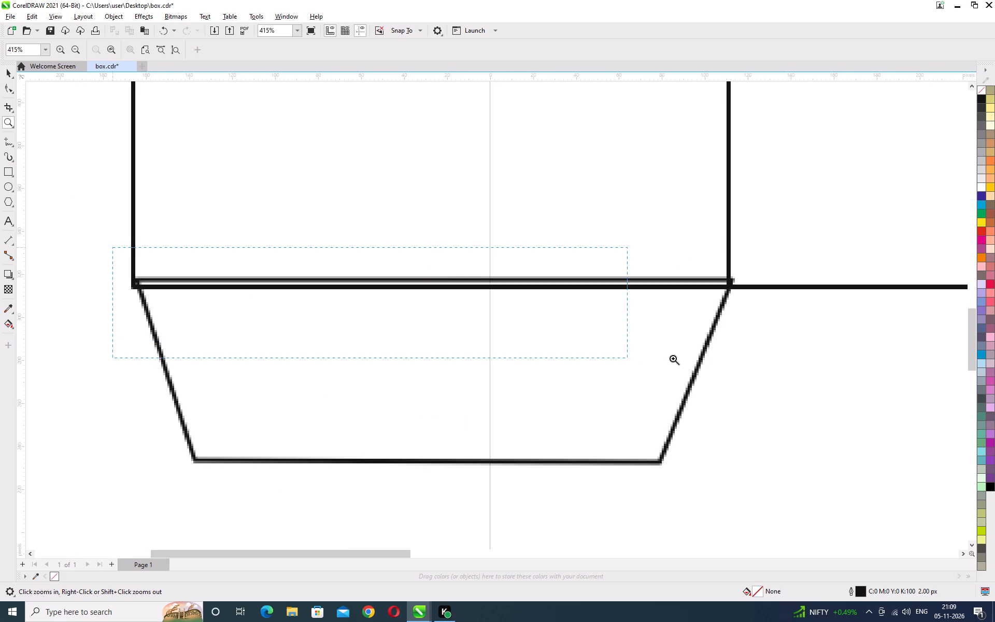
left_click_drag(673, 358, 751, 350)
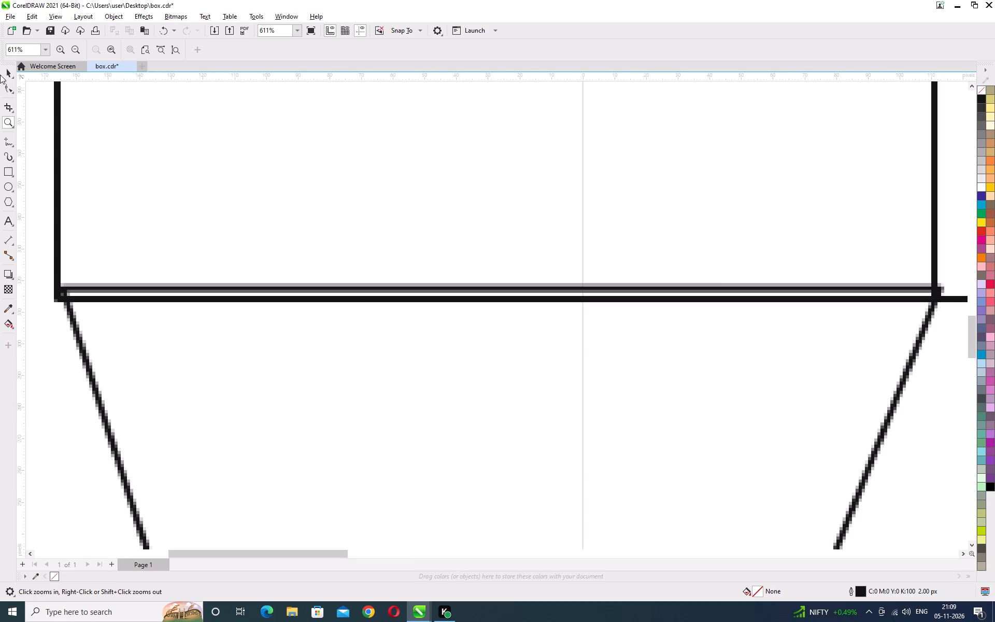
left_click(7, 72)
left_click(61, 351)
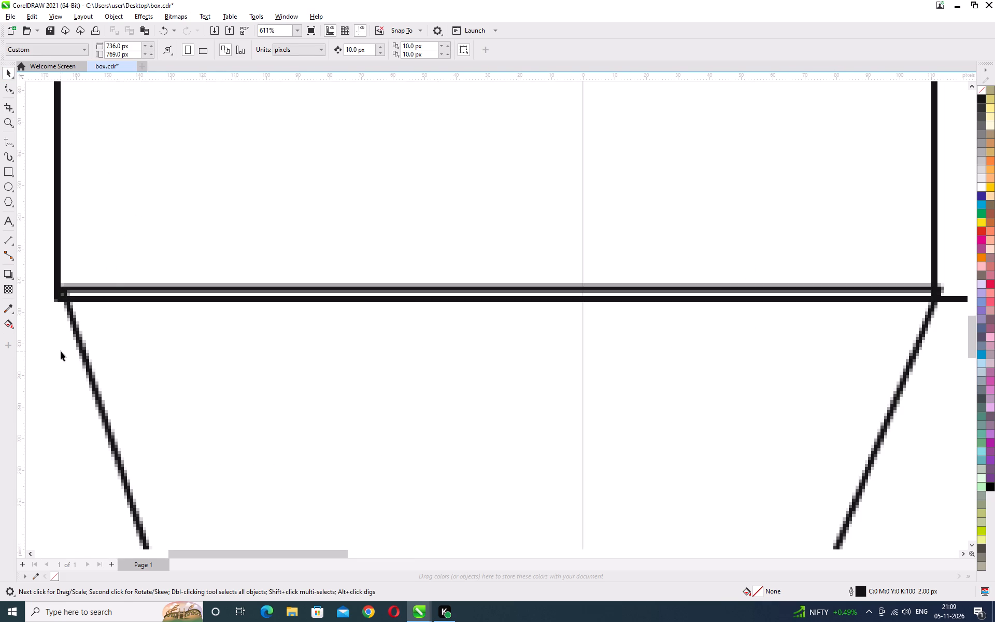
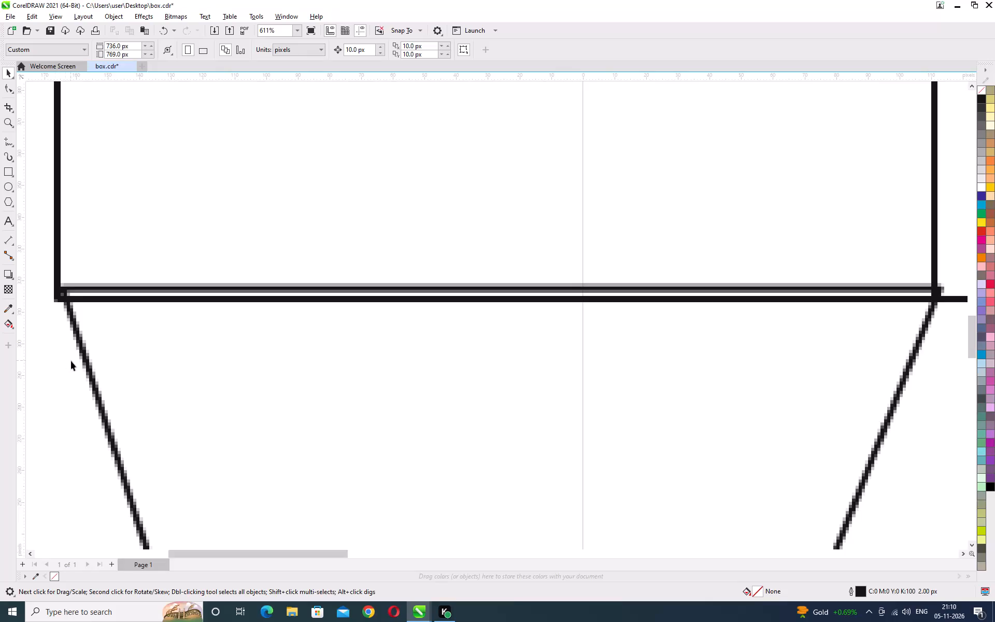
Align the inverted trapezoid flap's wide edge with the first panel's bottom edge, centring the flap at about X -26.5 px, Y 271.45 px.
left_click(90, 374)
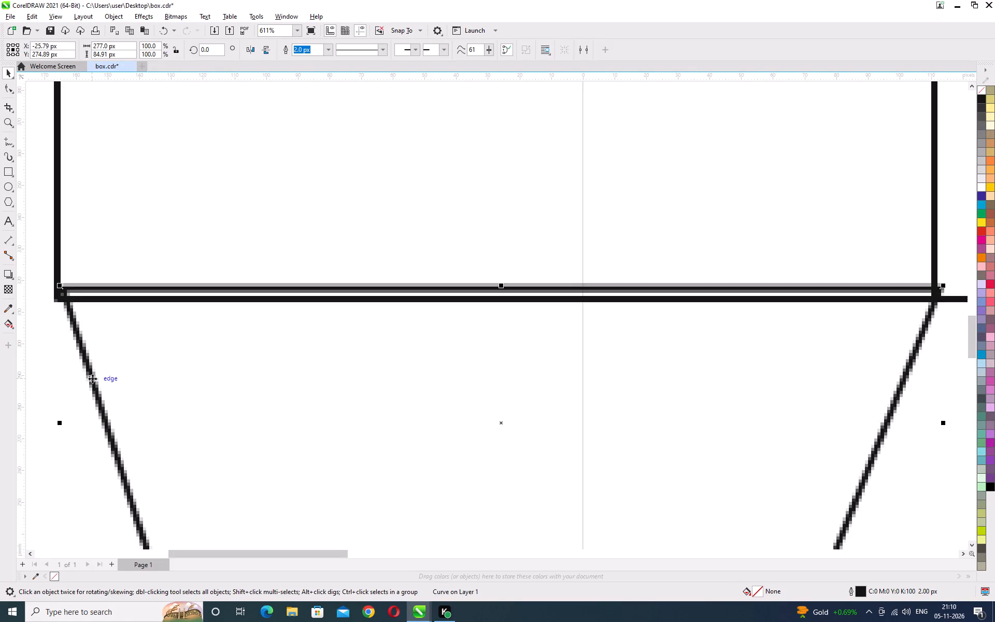
key("Down")
key("Up")
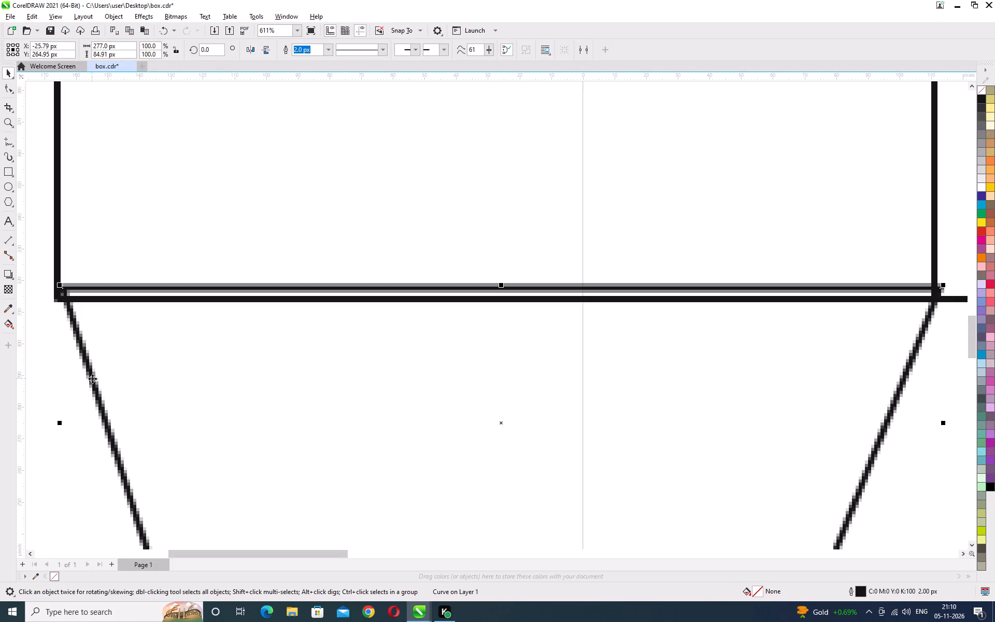
key("Down")
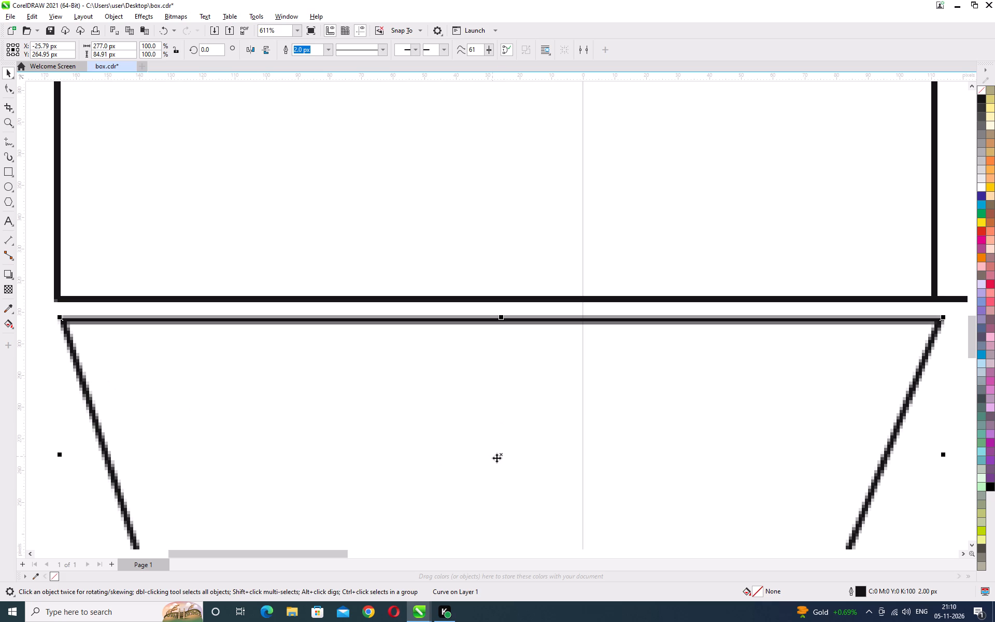
left_click_drag(501, 456, 503, 438)
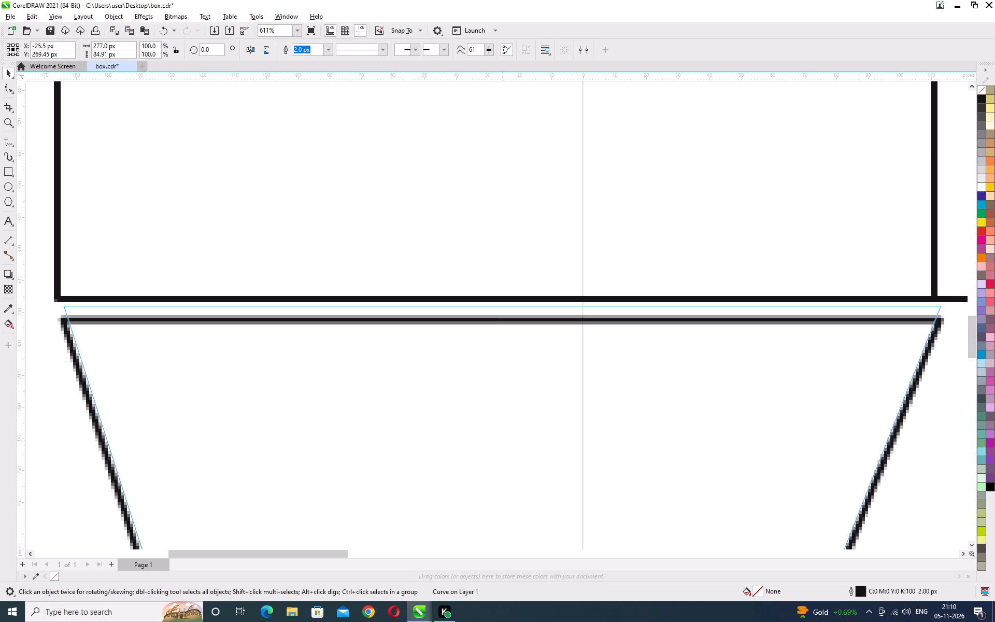
left_click_drag(503, 438, 503, 435)
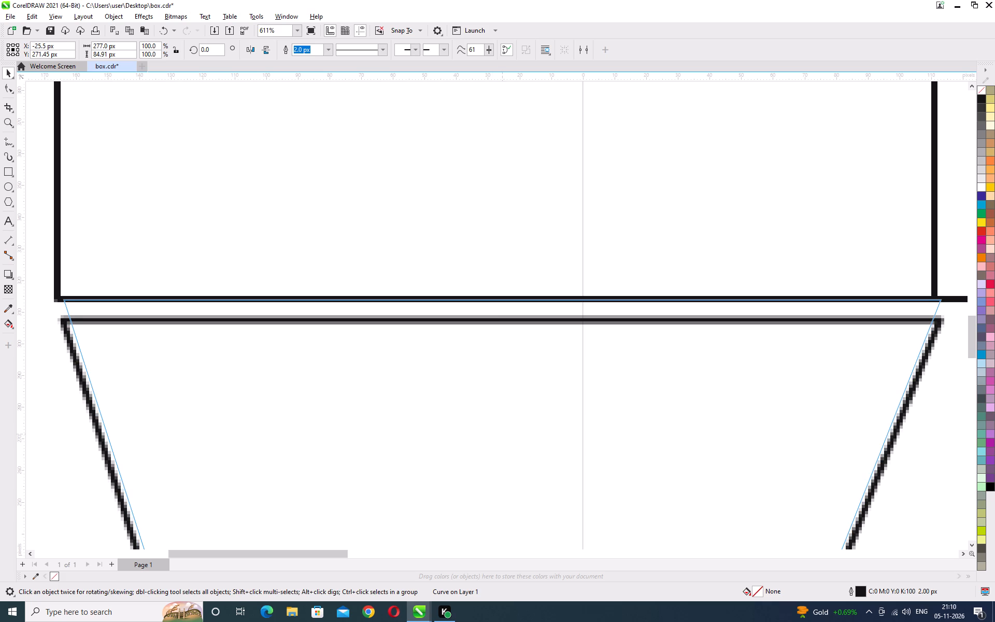
left_click_drag(503, 435, 498, 434)
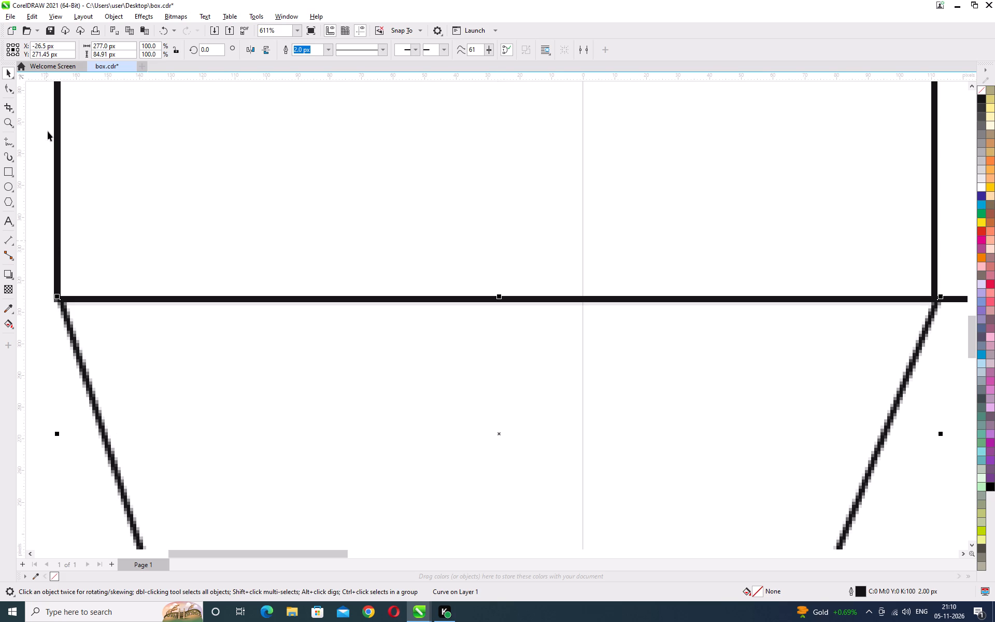
left_click(6, 72)
left_click(35, 168)
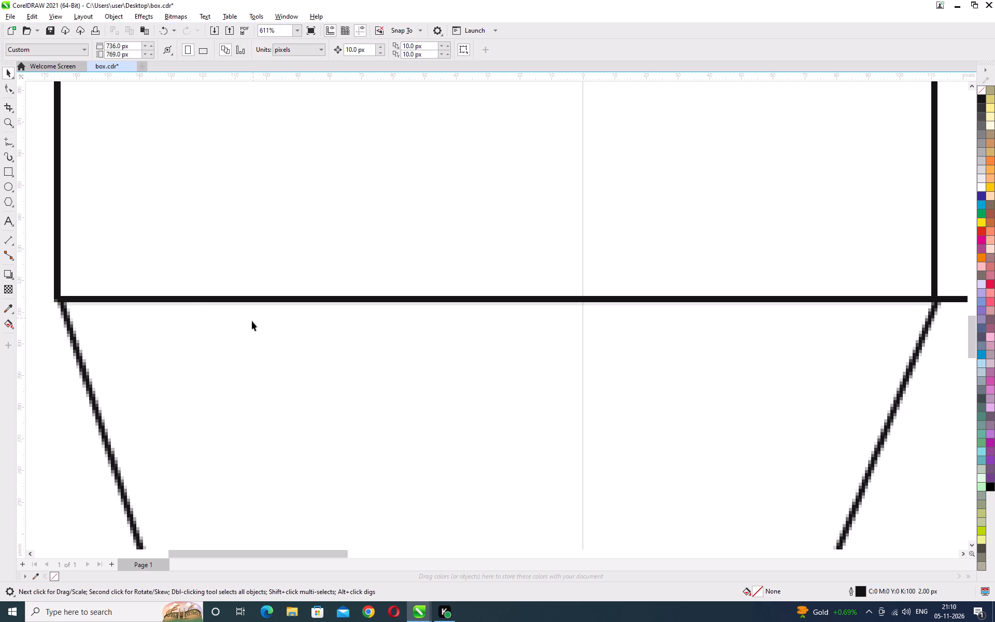
Move the rectangular flap at the third panel's bottom edge down 10 px, to centre Y 242.0 px.
left_click_drag(256, 555, 484, 576)
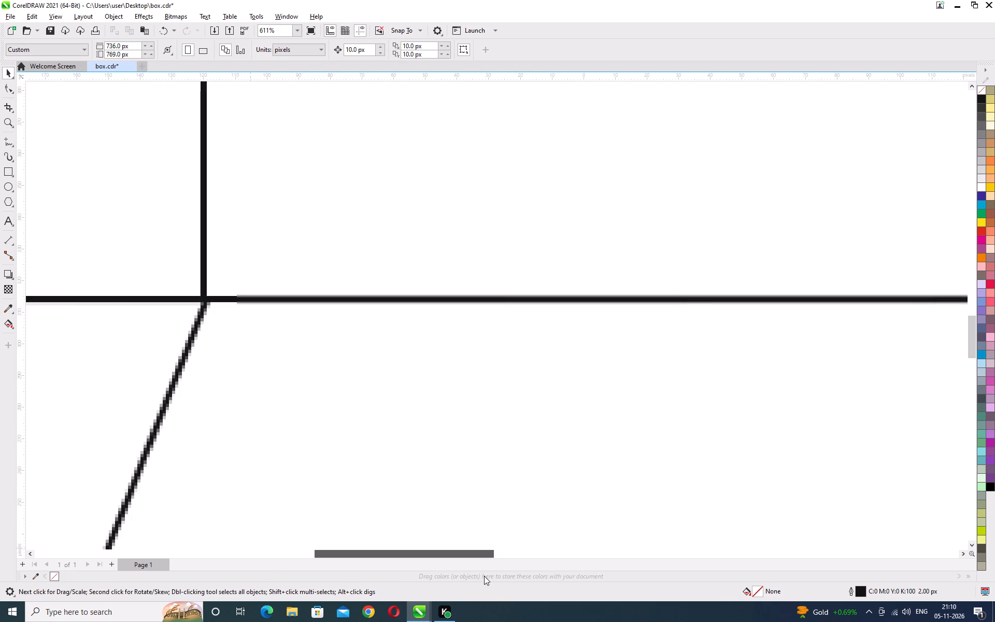
left_click_drag(484, 576, 621, 584)
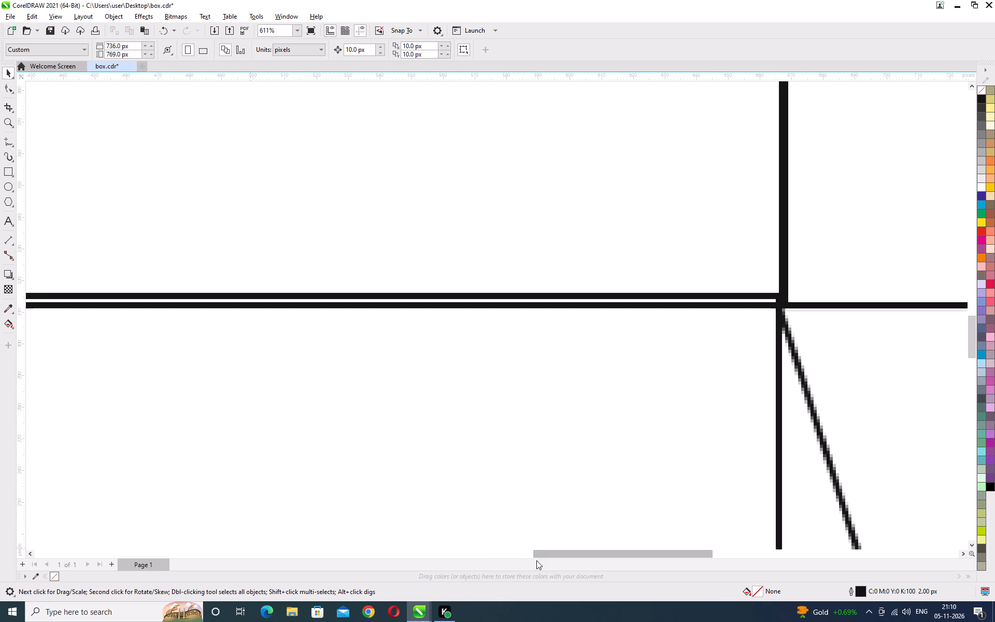
left_click(777, 416)
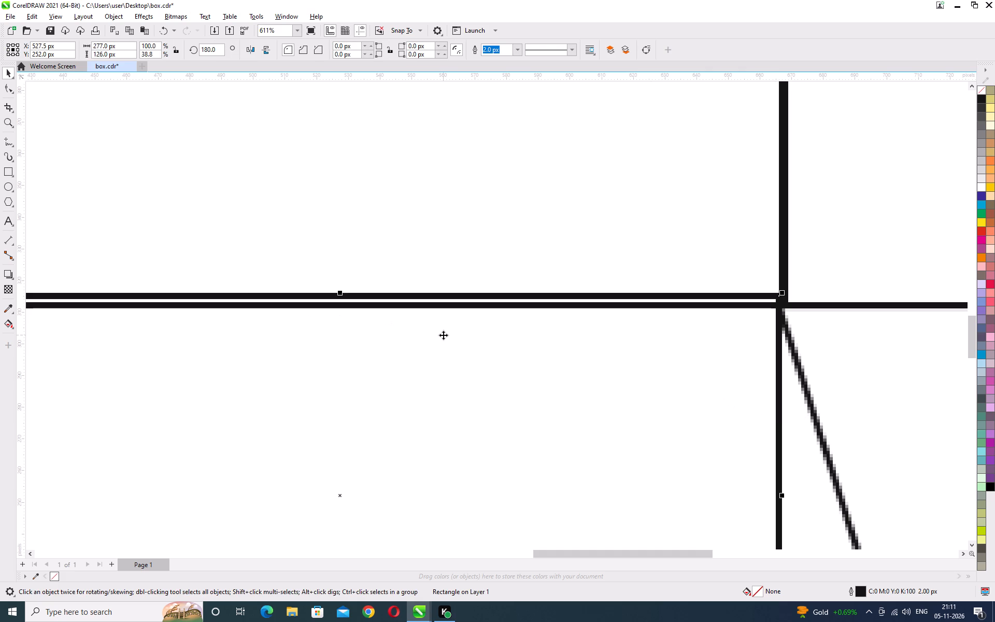
key("Down")
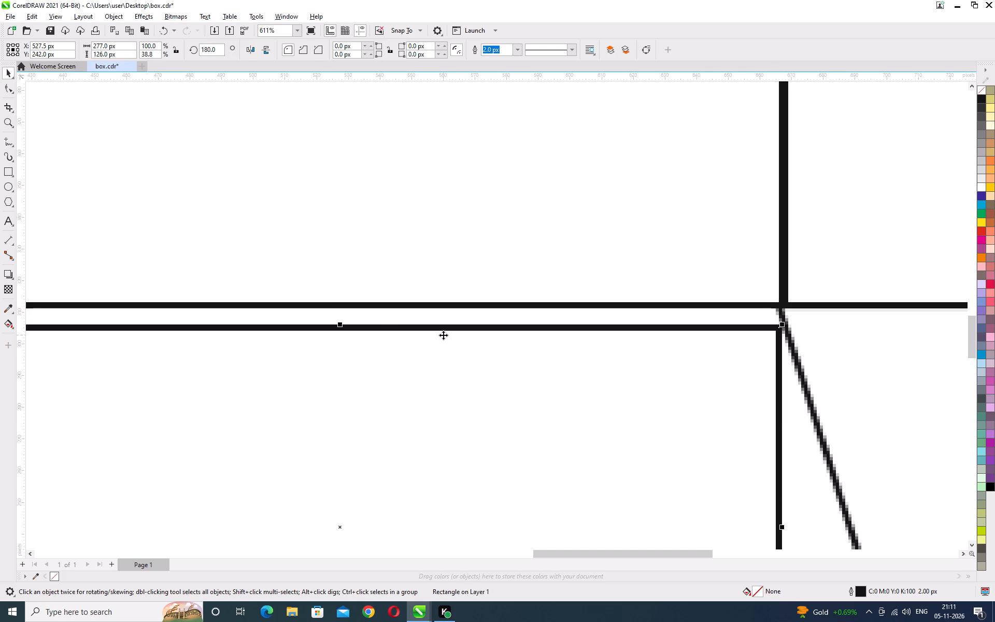
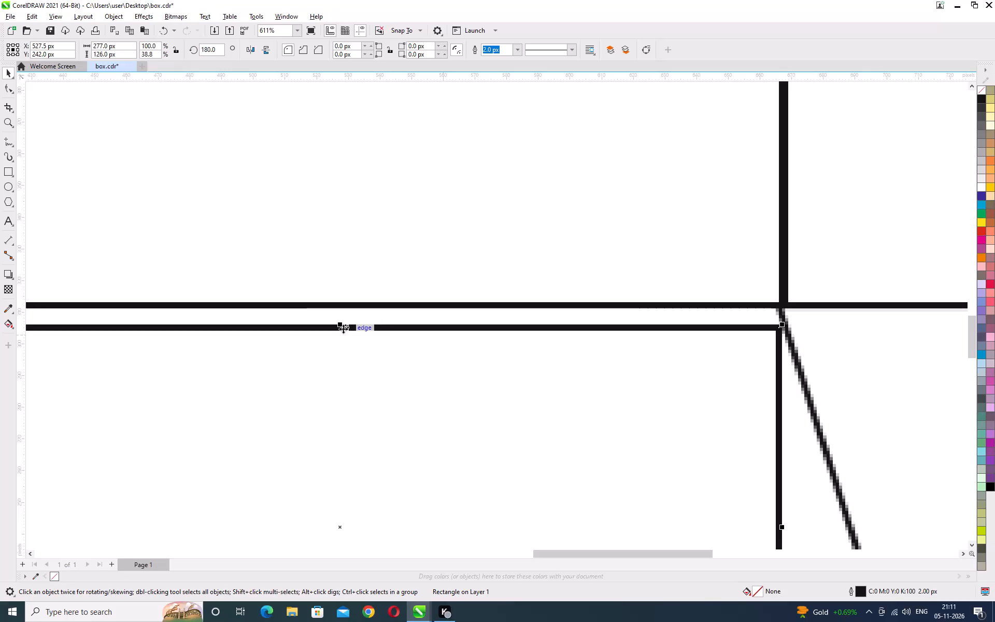
Align the rectangular bottom flap's upper edge with the third panel's bottom edge, centring the flap at about X 526.45 px, Y 249.0 px.
left_click_drag(342, 329, 351, 315)
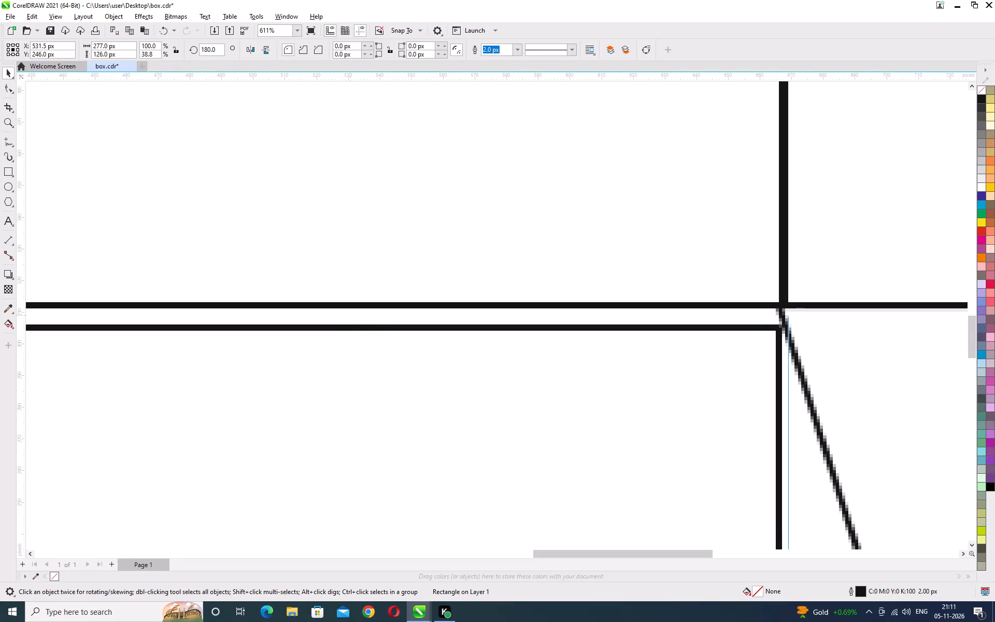
left_click_drag(351, 315, 352, 307)
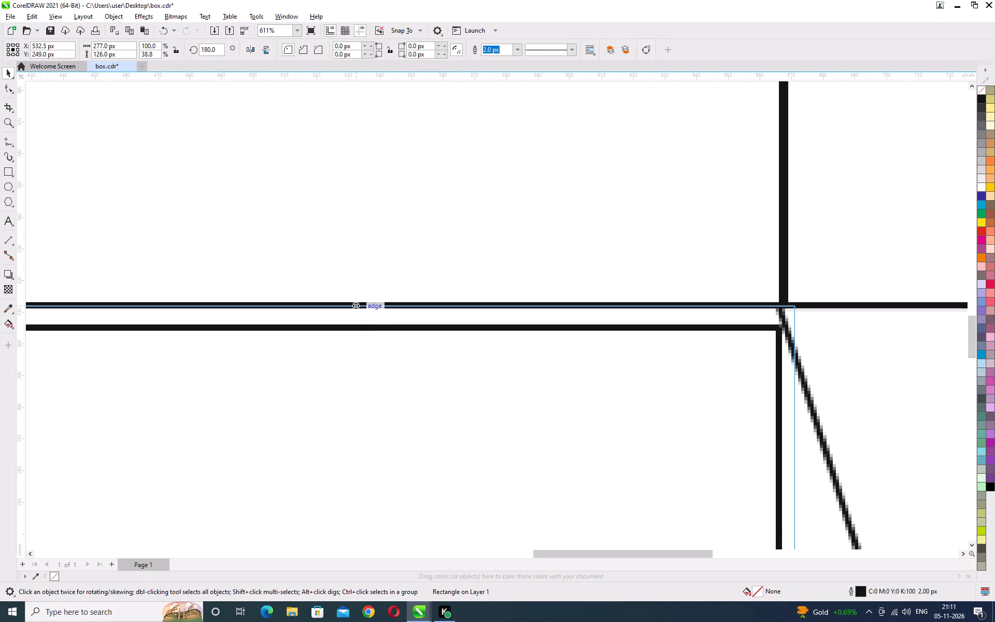
left_click_drag(352, 307, 337, 308)
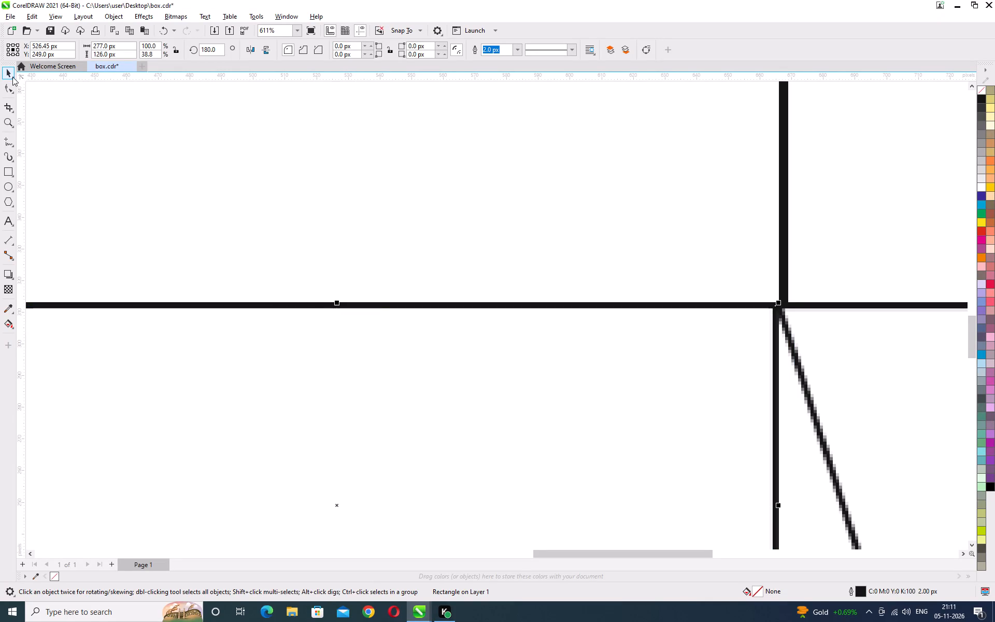
left_click_drag(8, 73, 12, 82)
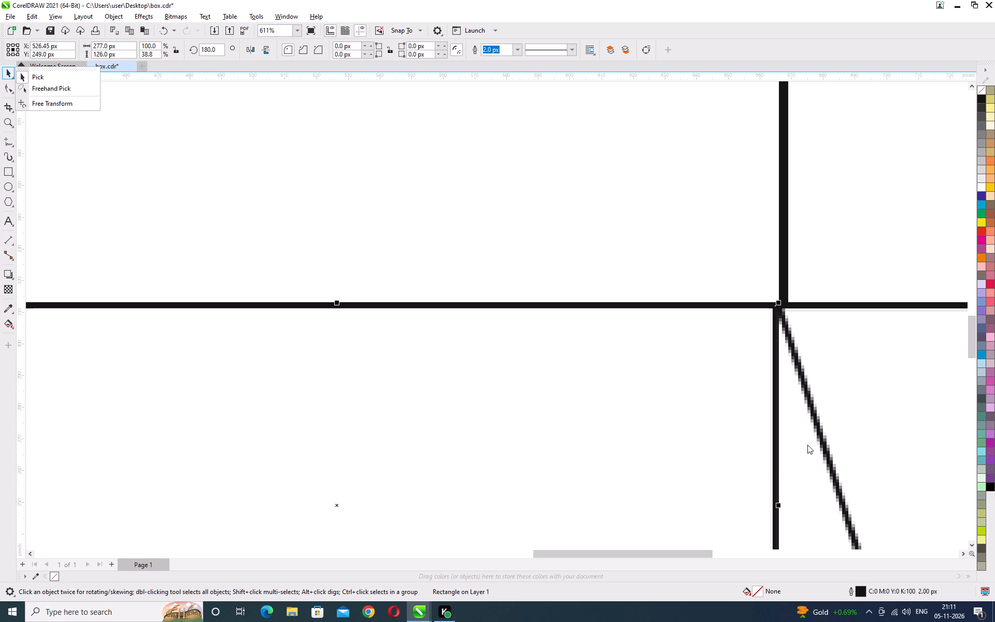
left_click(804, 451)
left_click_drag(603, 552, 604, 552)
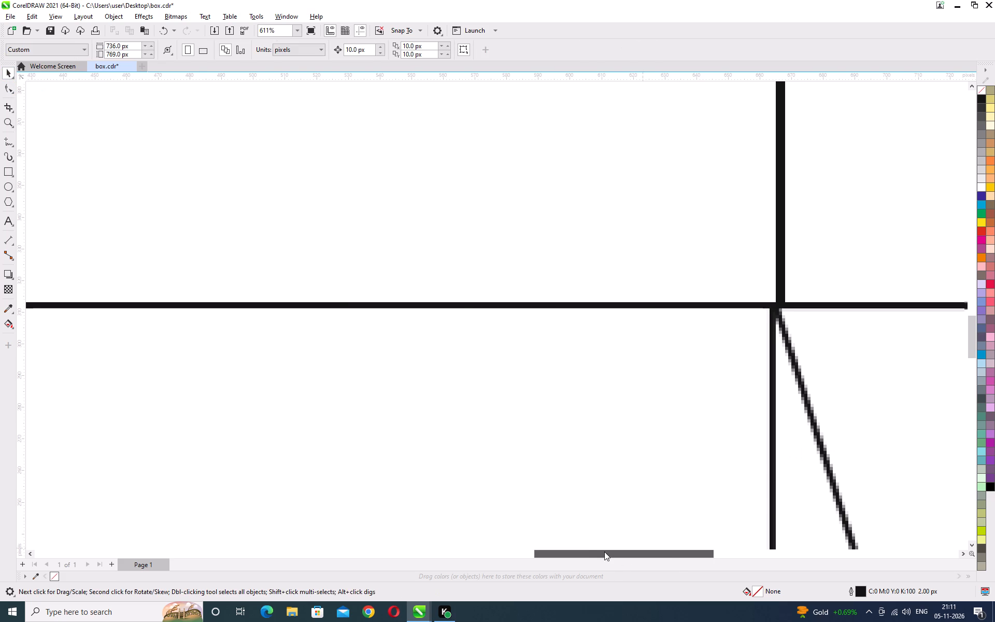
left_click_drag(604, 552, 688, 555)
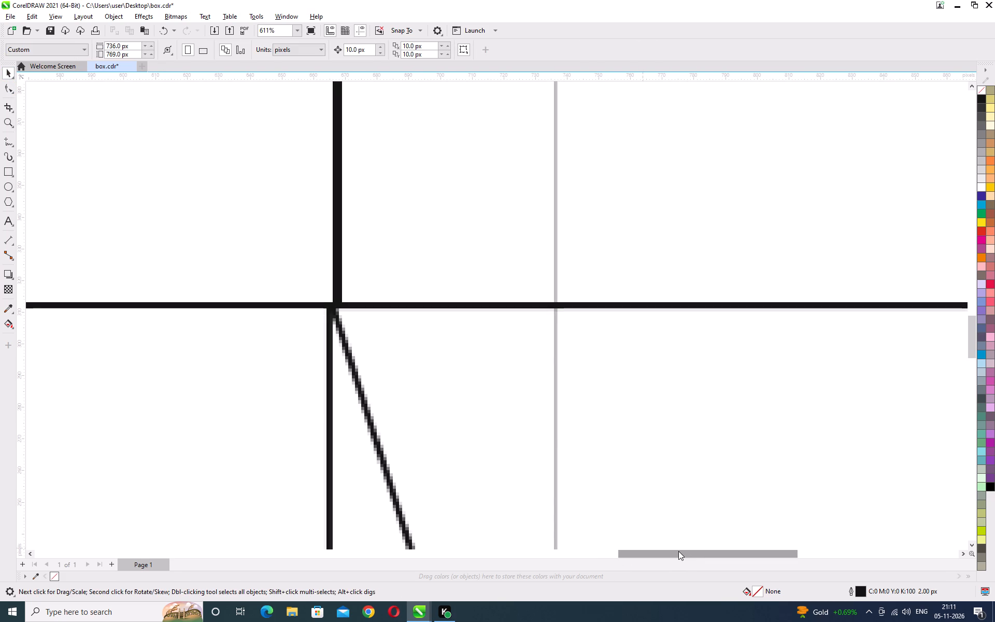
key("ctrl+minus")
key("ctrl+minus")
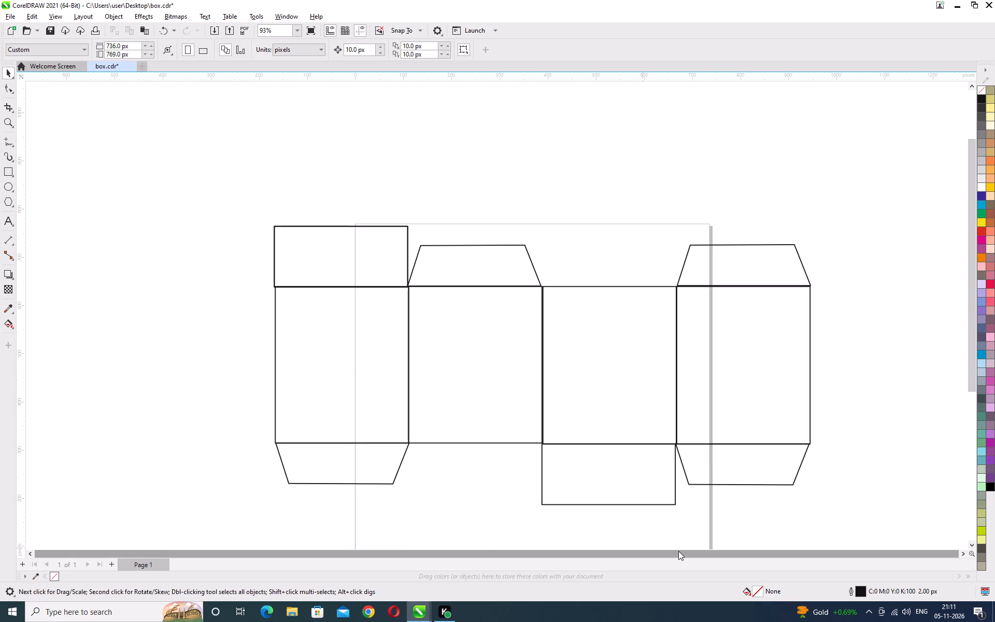
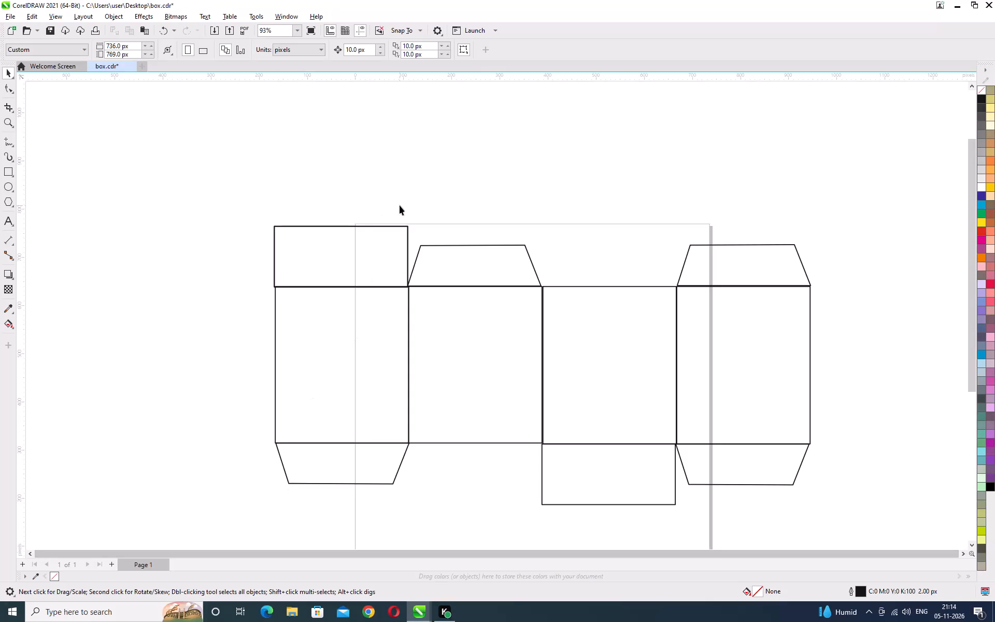
Select the rectangular top flap above the first panel.
left_click(359, 224)
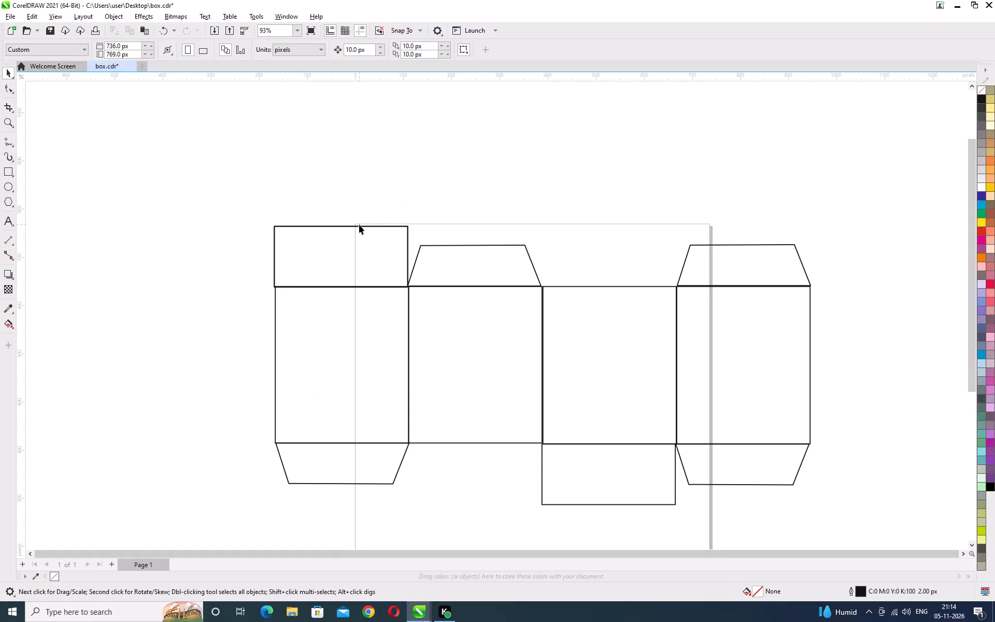
left_click(353, 225)
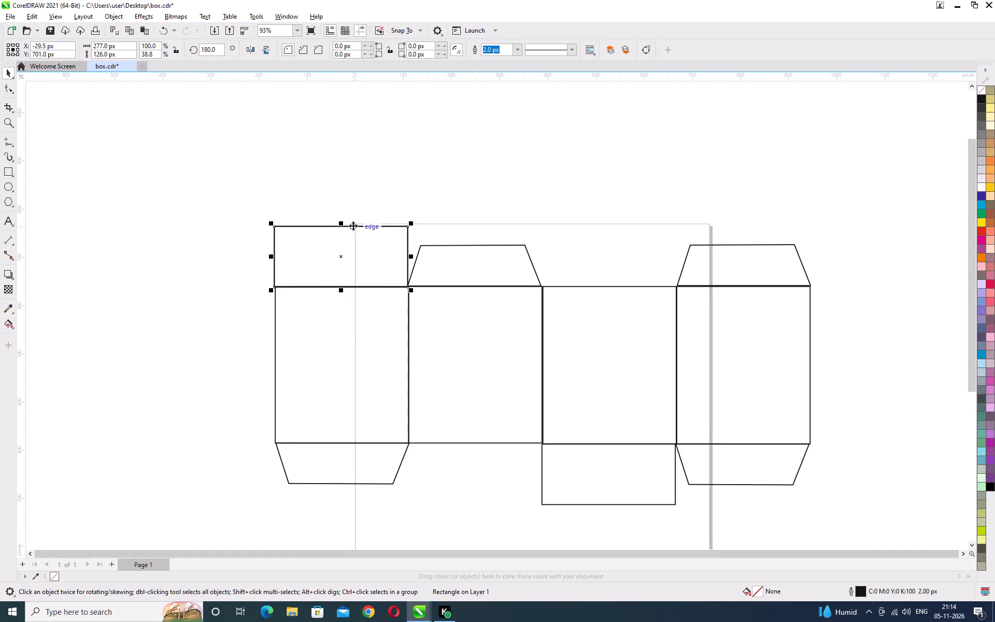
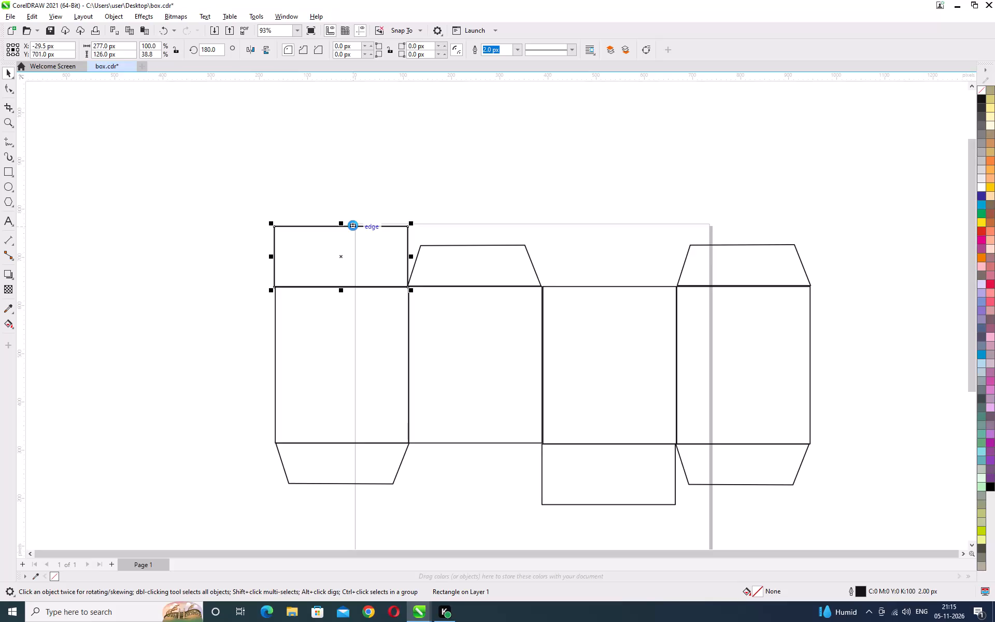
Paste a copy of the first panel's rectangular top flap and reduce its height to about 36 px, keeping its top edge in place.
key("ctrl+v")
left_click_drag(340, 288, 340, 252)
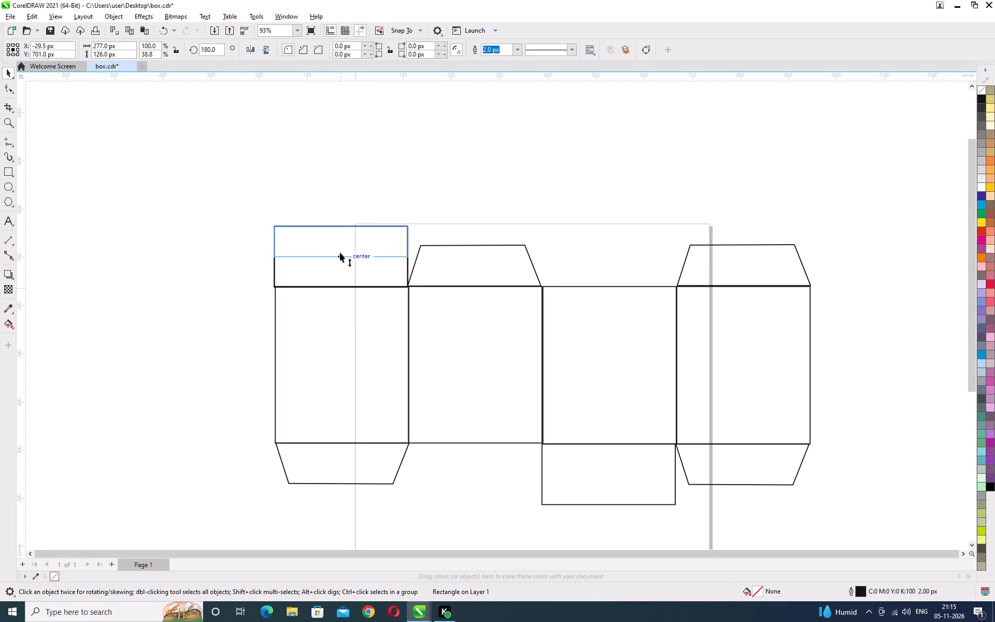
left_click_drag(340, 252, 339, 242)
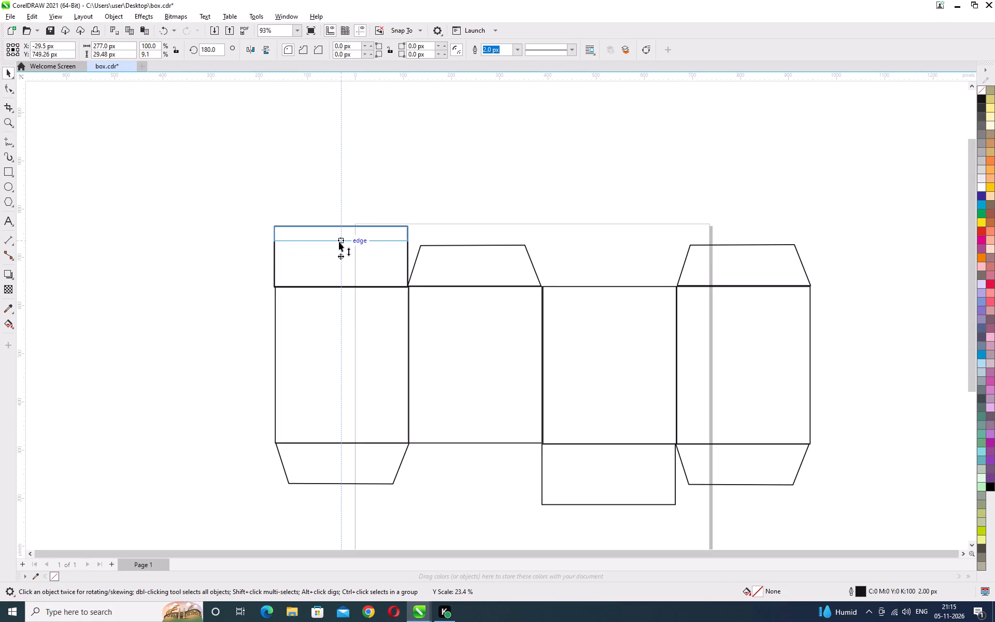
left_click_drag(339, 242, 339, 245)
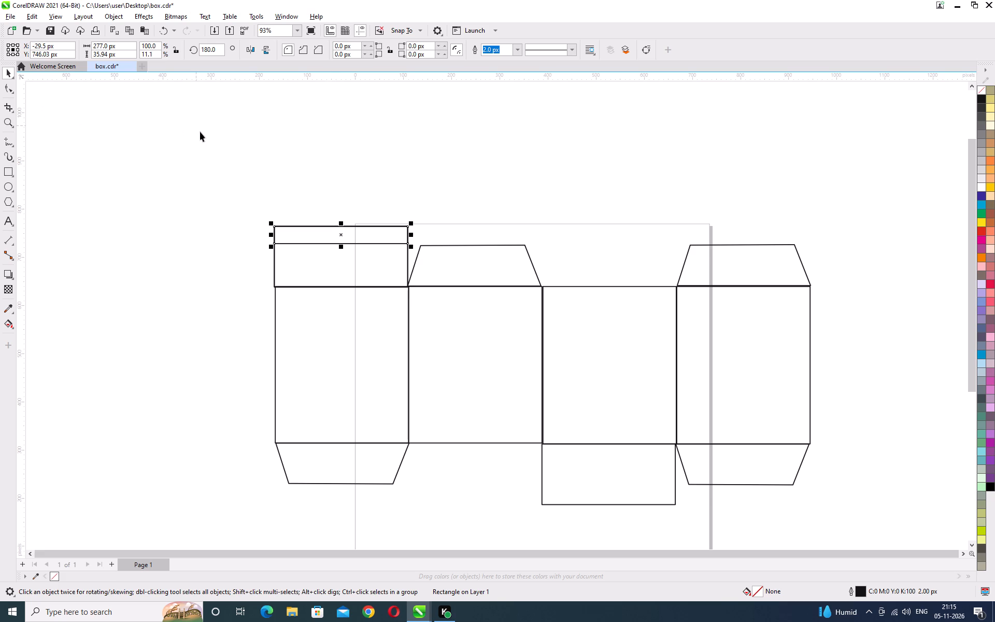
Set the corner style of the narrow strip atop the first panel's flap to scalloped.
left_click(289, 51)
left_click(305, 51)
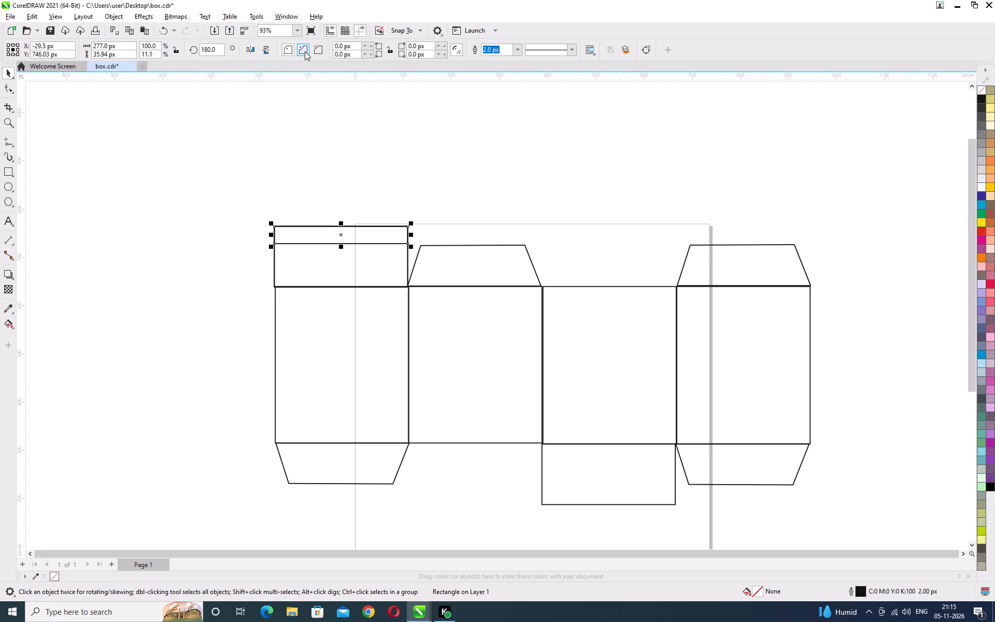
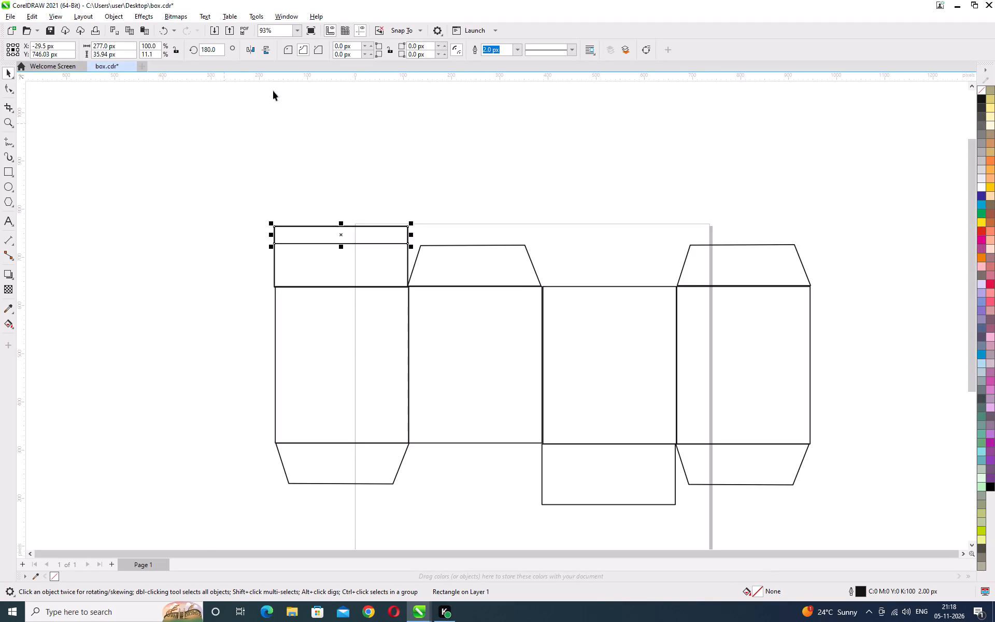
Set the corner style of the narrow strip atop the first panel's flap to round.
left_click(288, 52)
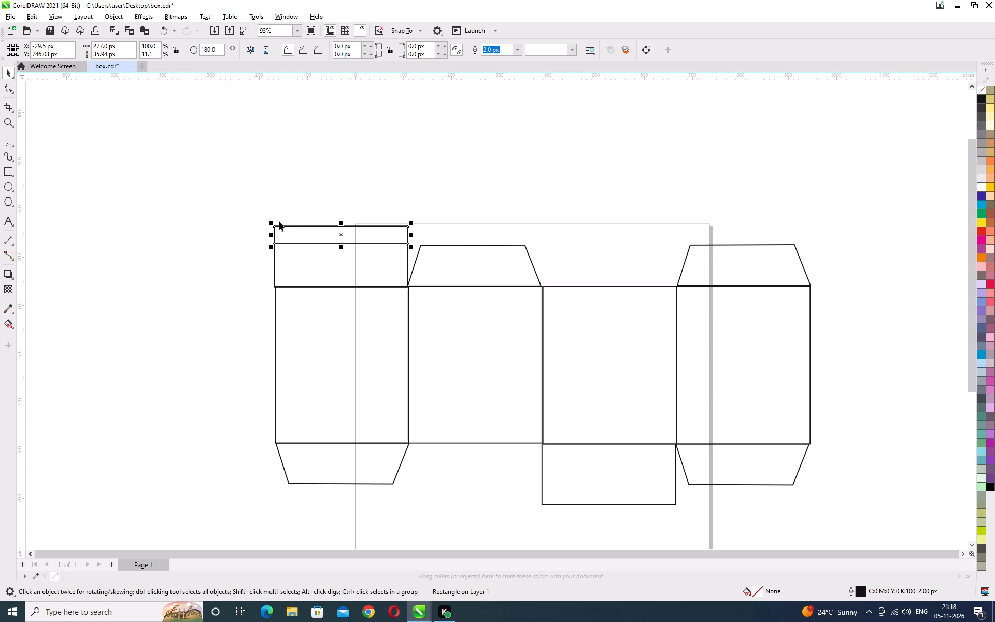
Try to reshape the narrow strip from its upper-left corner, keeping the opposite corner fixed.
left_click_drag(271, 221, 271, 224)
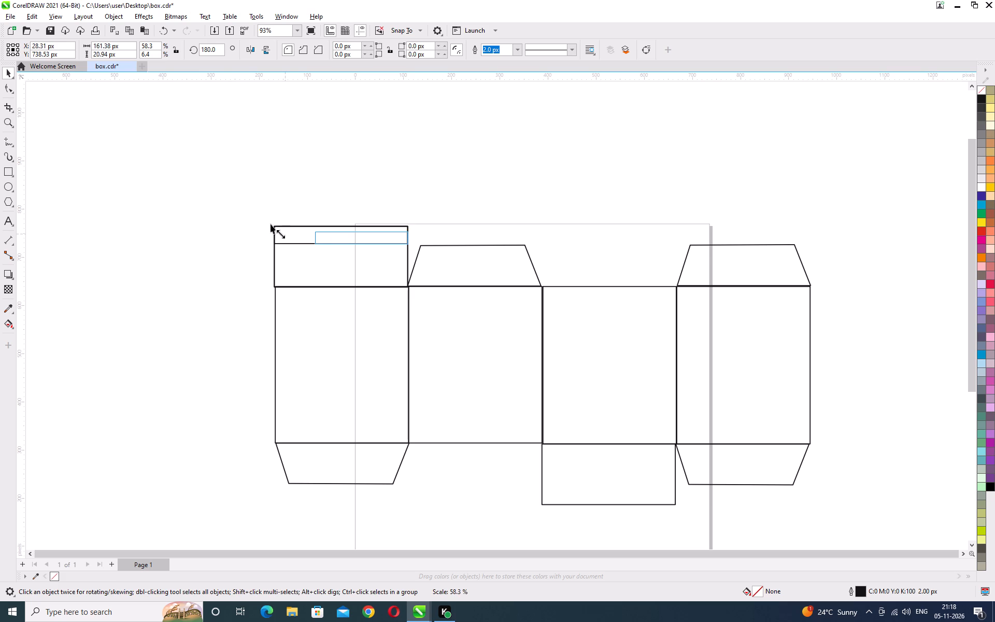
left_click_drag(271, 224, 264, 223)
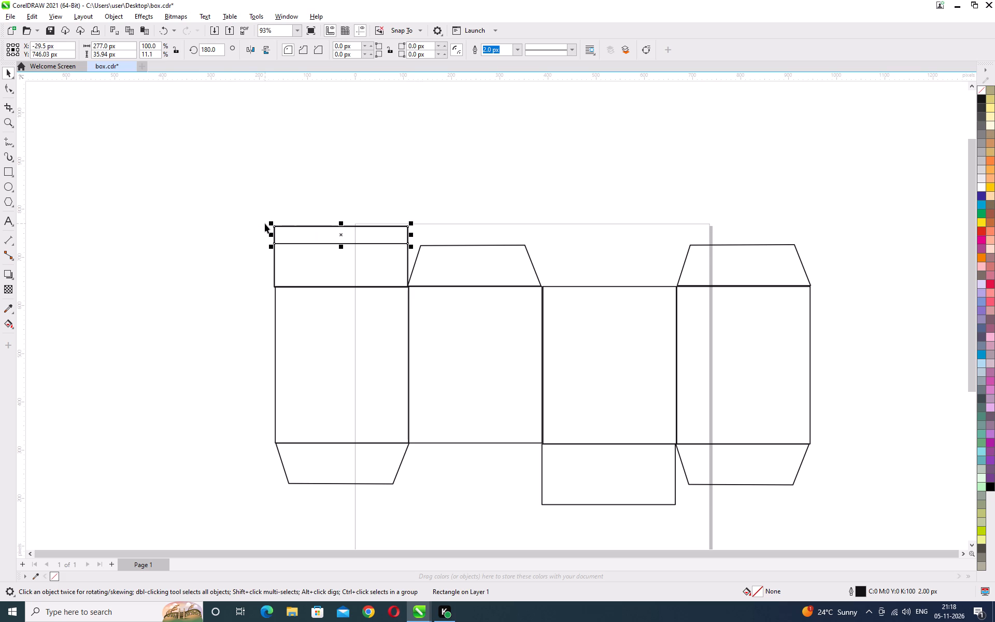
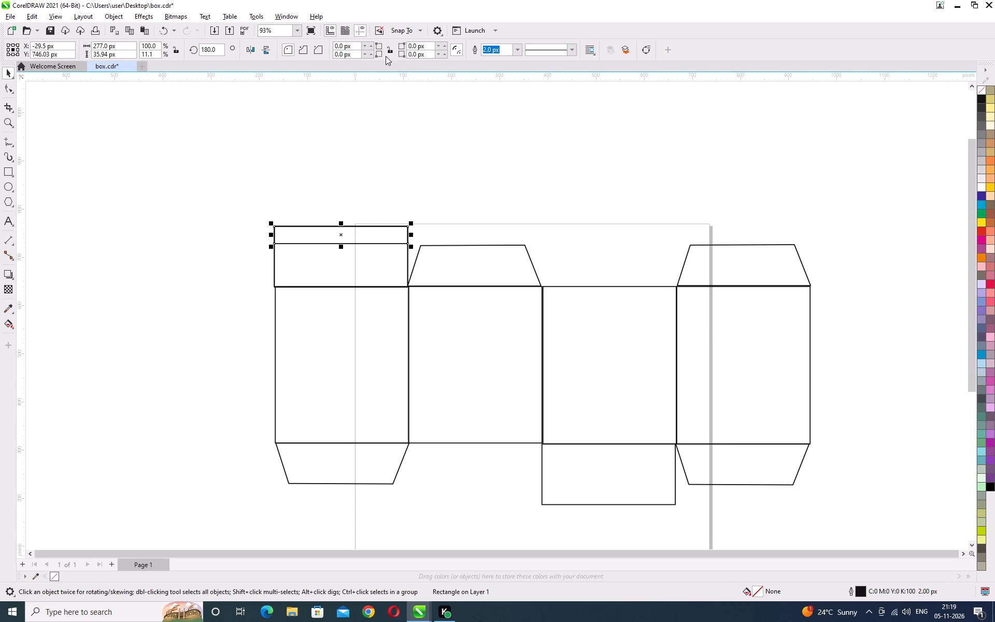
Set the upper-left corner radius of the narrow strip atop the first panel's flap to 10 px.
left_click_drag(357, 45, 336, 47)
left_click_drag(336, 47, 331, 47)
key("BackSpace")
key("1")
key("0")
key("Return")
Set both upper corner radii of the narrow strip atop the first panel's flap to 30 px.
left_click_drag(354, 45, 333, 47)
key("BackSpace")
key("3")
key("0")
key("Return")
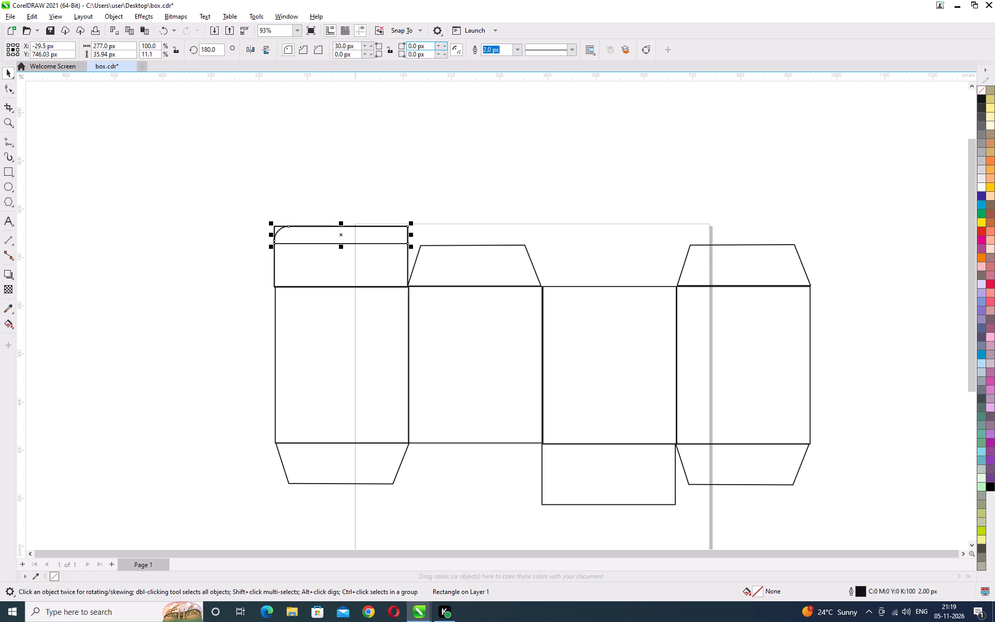
left_click_drag(425, 45, 391, 43)
key("BackSpace")
type("30")
key("Return")
left_click(403, 136)
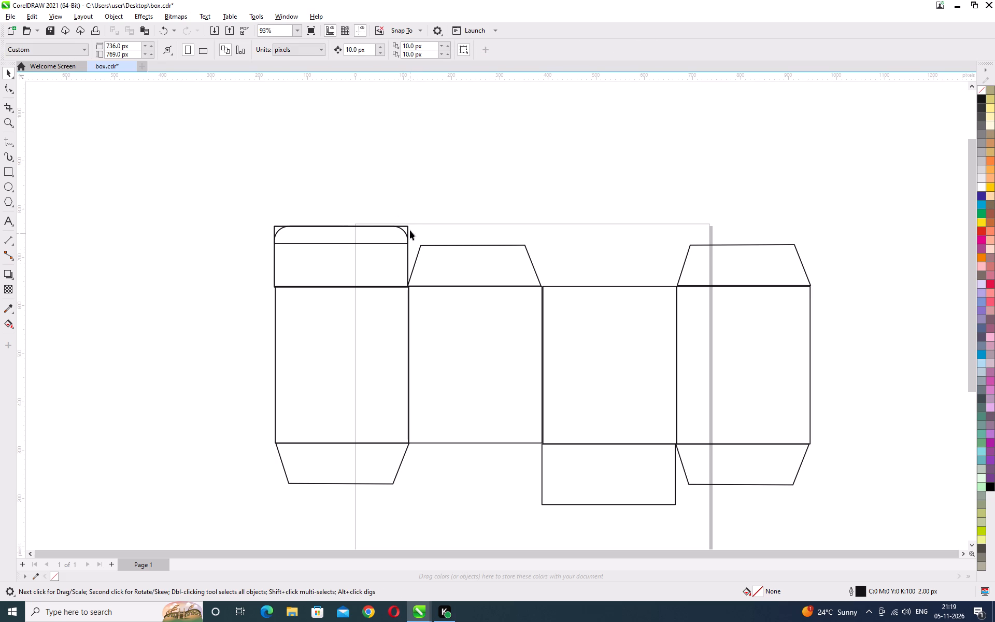
Move the full-height flap rectangle above the first panel out to the empty area left of the box layout.
left_click(277, 224)
left_click(276, 226)
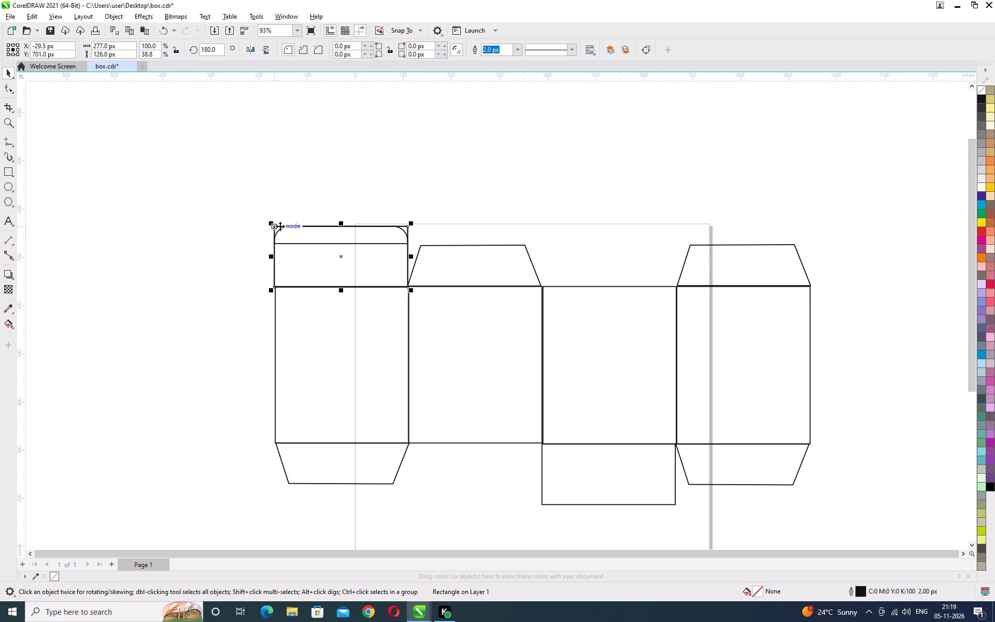
left_click_drag(343, 258, 342, 265)
left_click_drag(342, 265, 144, 247)
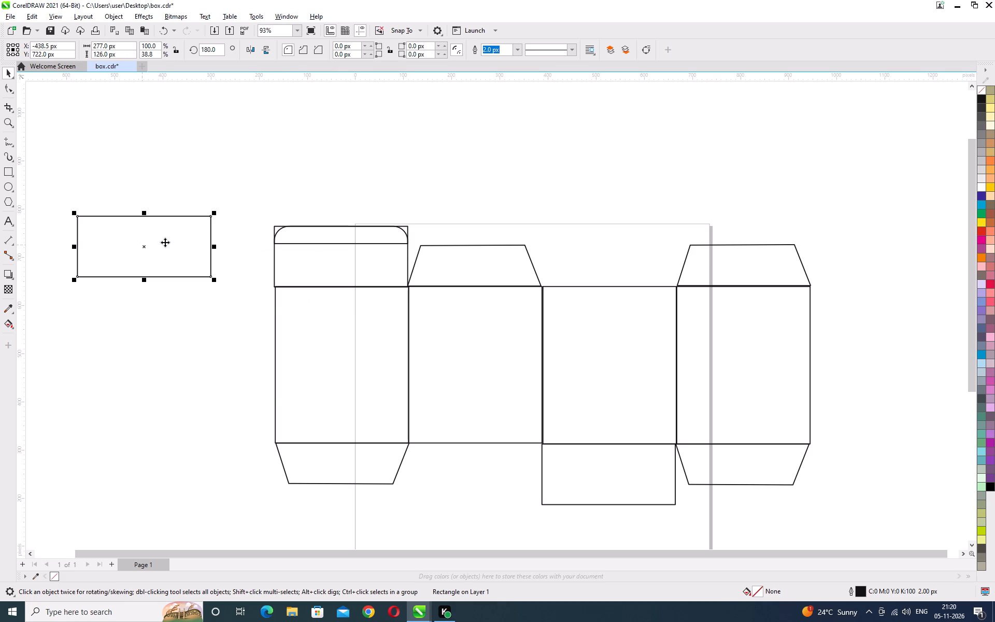
Shorten the remaining flap rectangle above the first panel to about 90 px high, ending at the strip's lower edge.
left_click(279, 225)
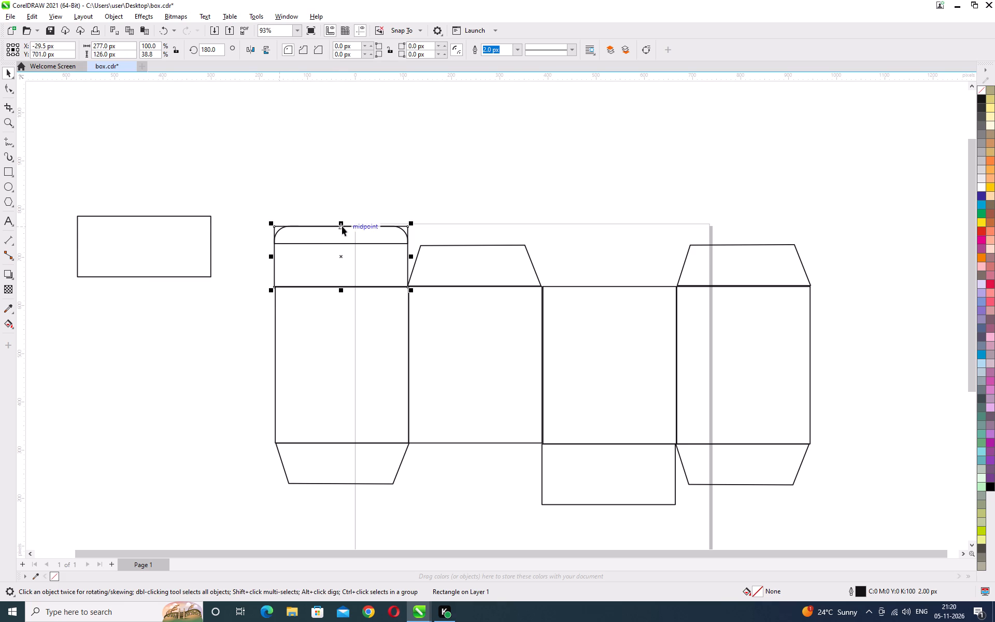
left_click_drag(342, 223, 343, 242)
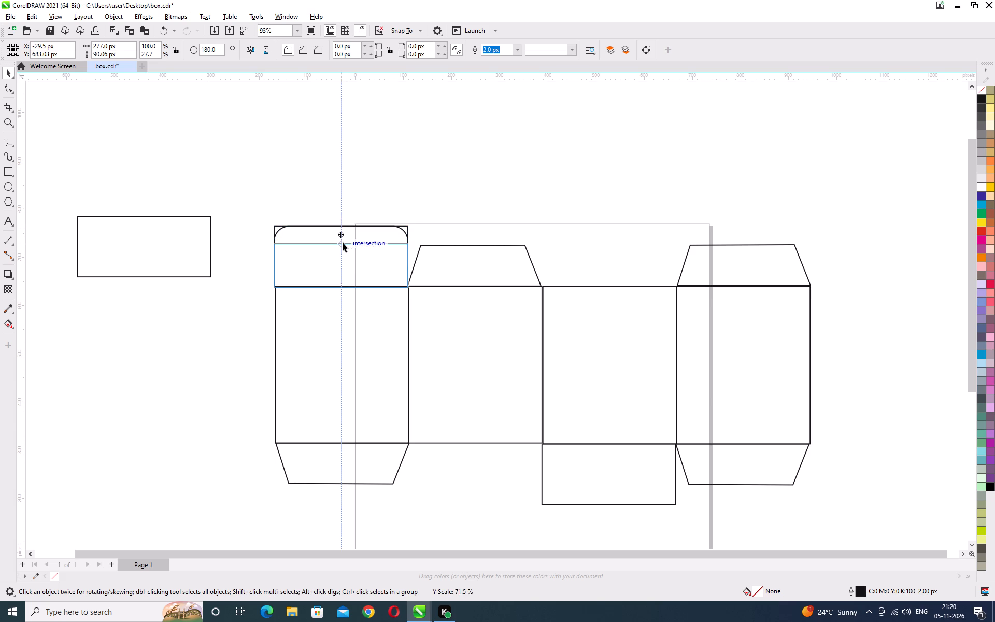
left_click(278, 187)
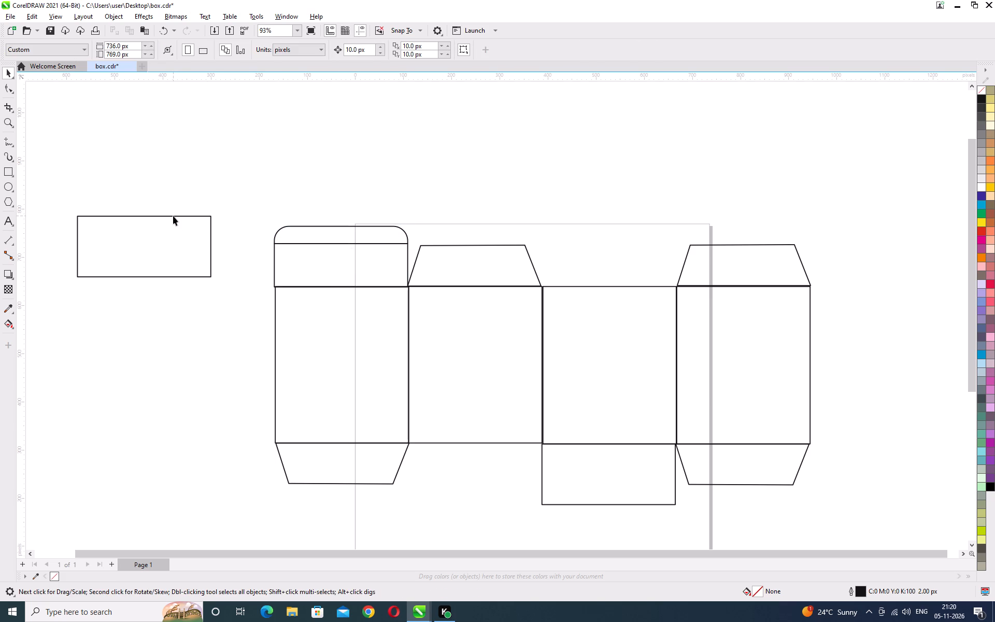
Delete the spare flap rectangle lying left of the box layout.
left_click(173, 216)
key("Delete")
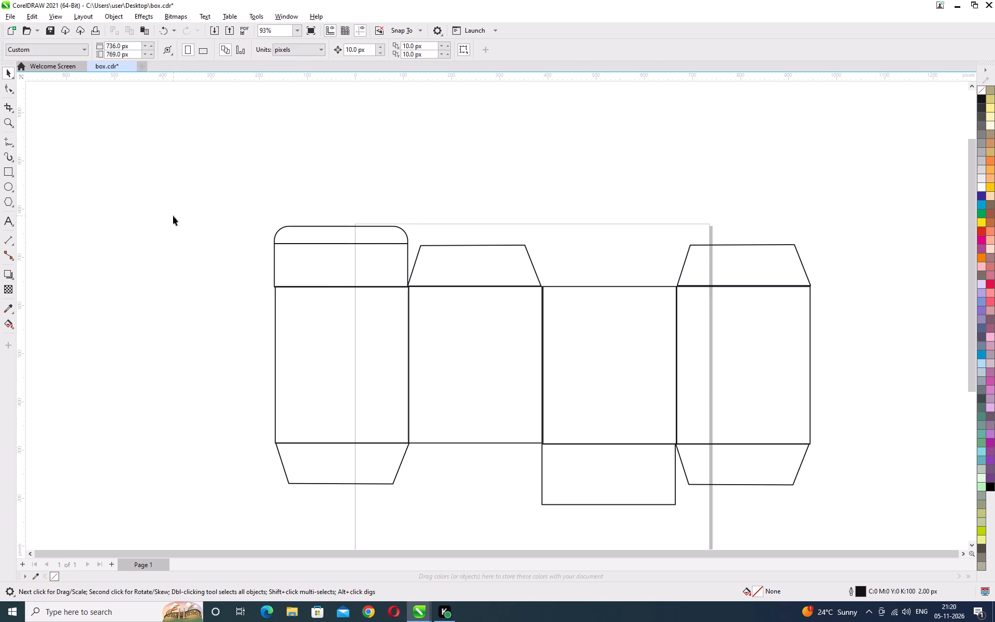
Duplicate the third panel's rectangular bottom flap and place the copy directly beneath it, edge to edge.
left_click(603, 503)
key("ctrl+c")
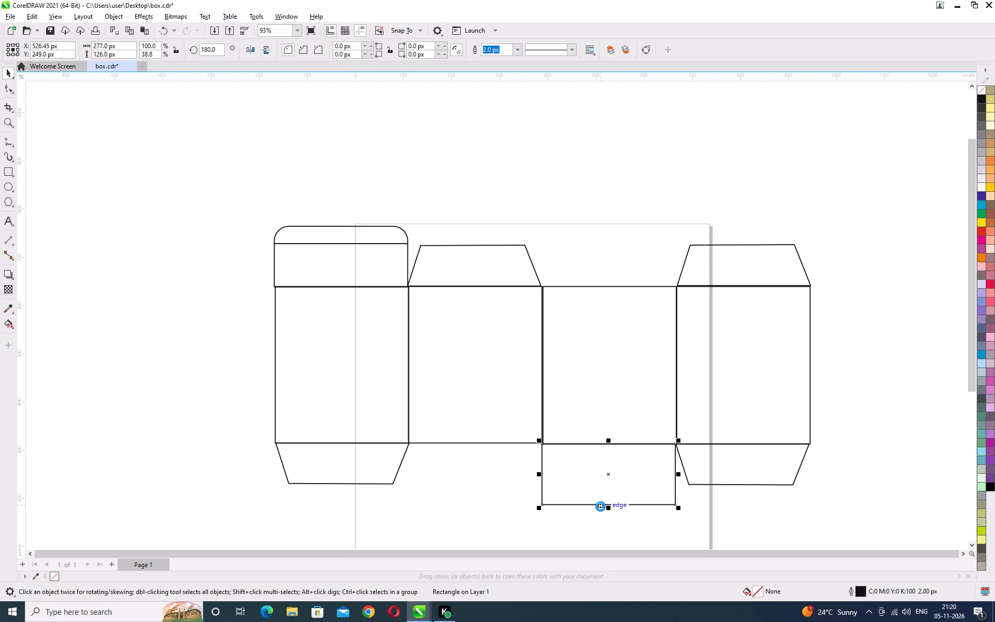
key("ctrl+v")
left_click_drag(609, 476, 609, 482)
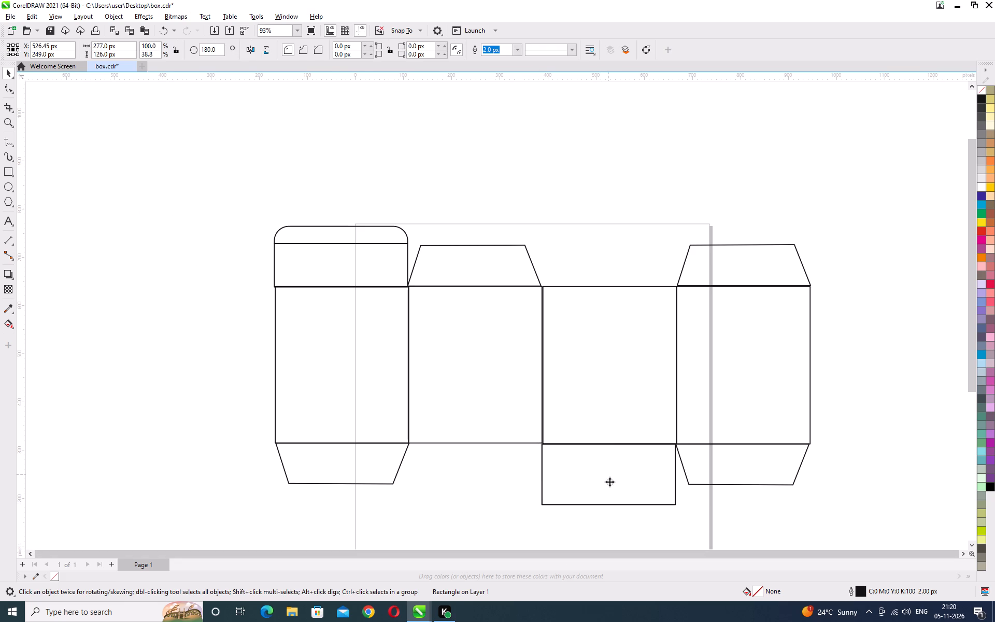
left_click_drag(609, 482, 607, 531)
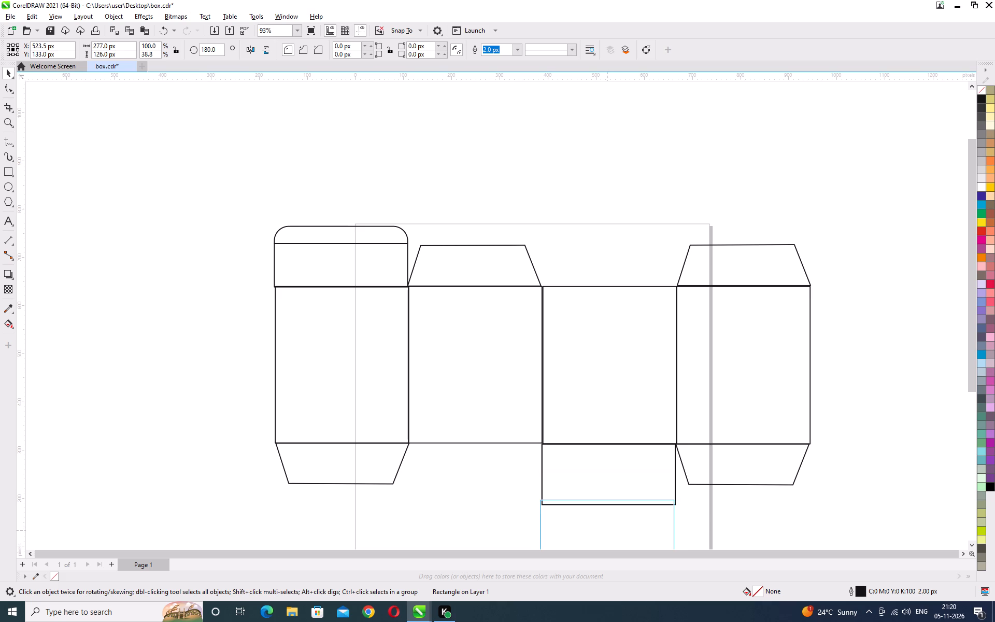
left_click_drag(607, 531, 608, 535)
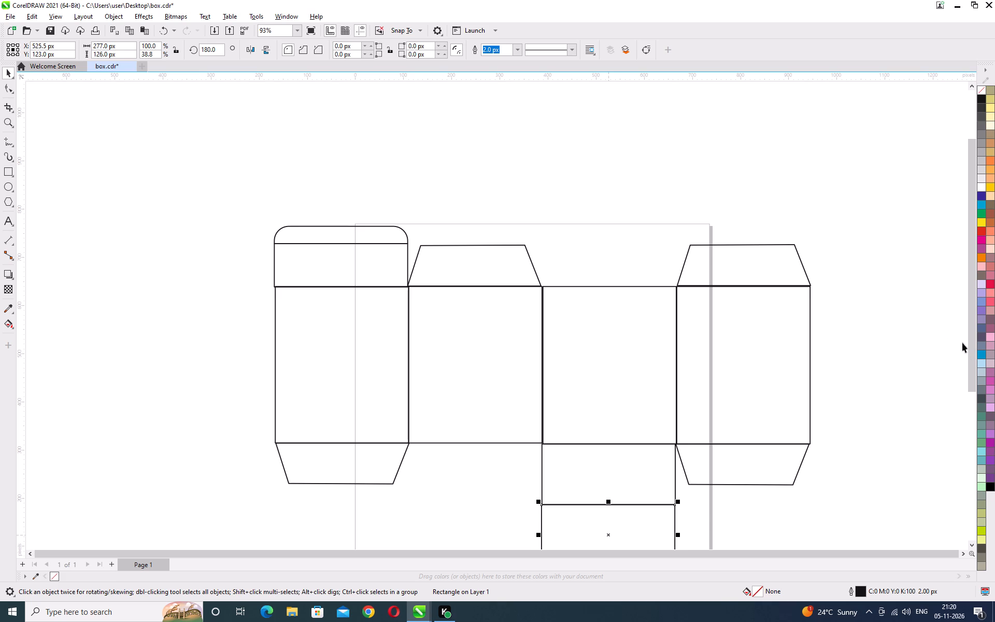
Reduce the copied rectangle to a narrow strip 34 px high, keeping its upper edge against the third panel's bottom flap.
left_click_drag(969, 353, 970, 375)
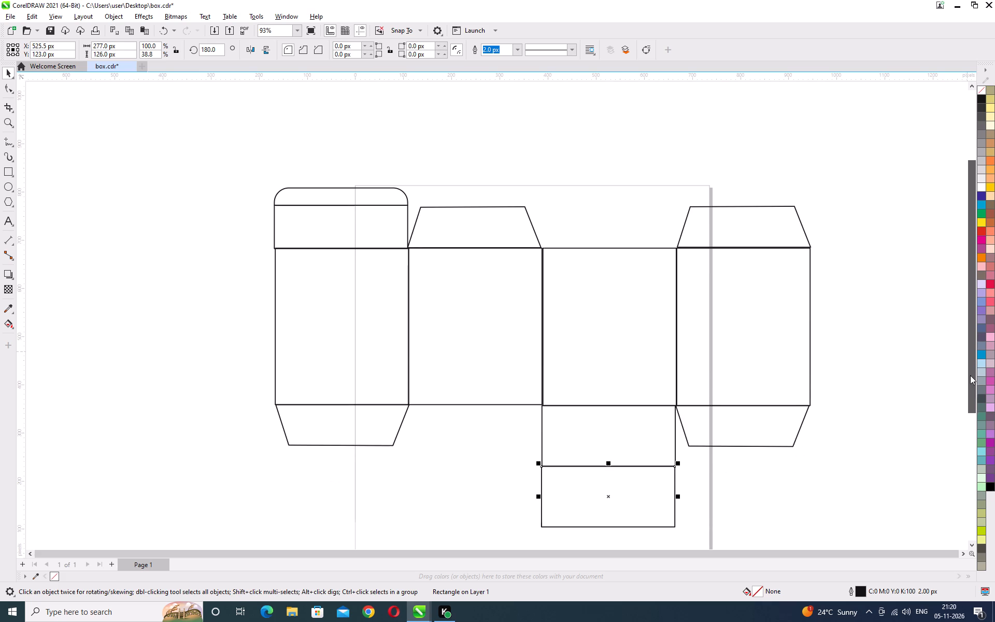
left_click_drag(970, 375, 970, 398)
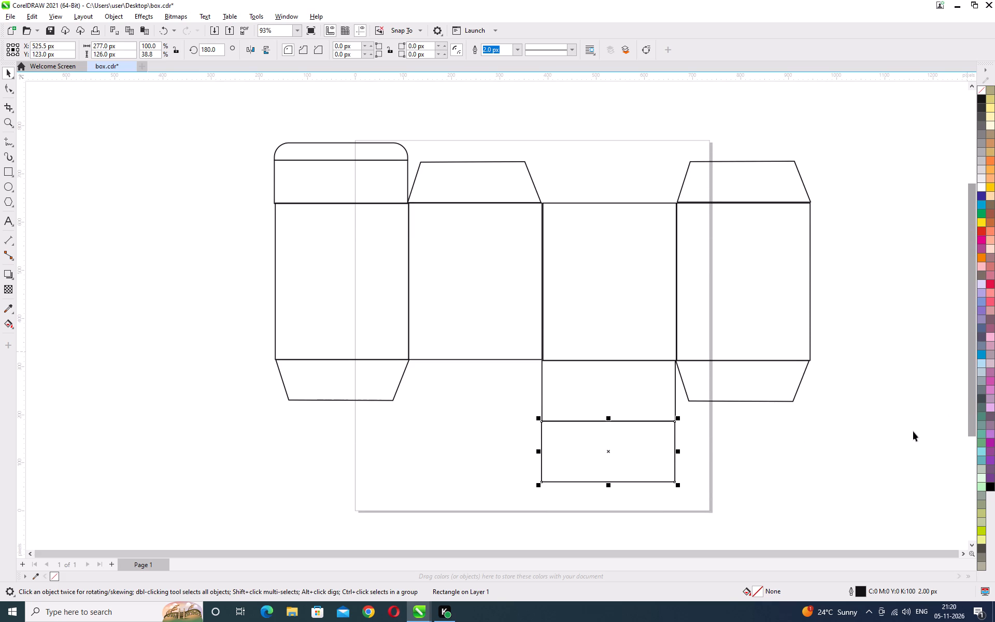
left_click_drag(610, 484, 610, 484)
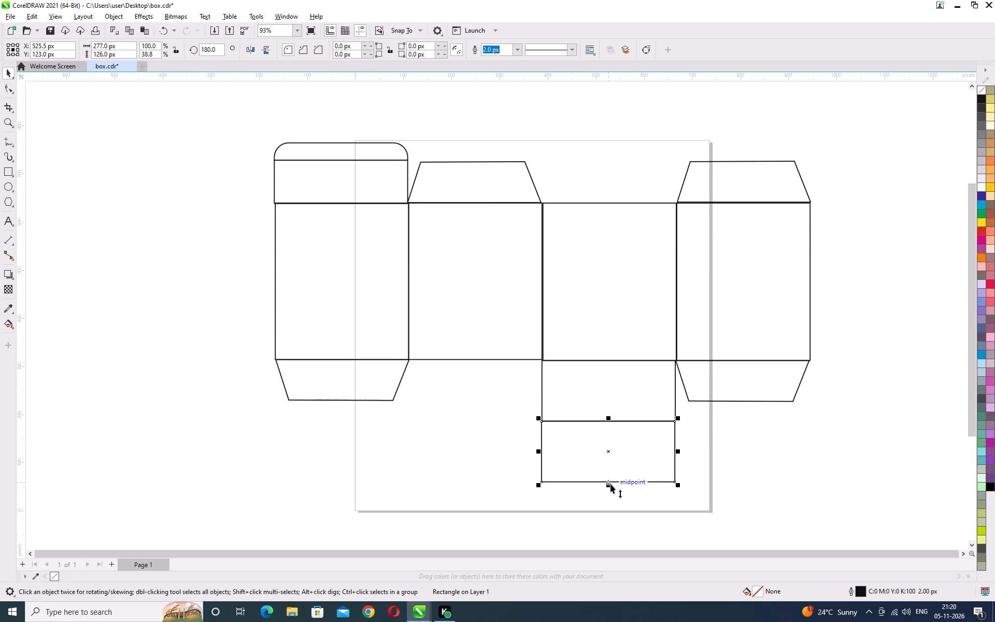
left_click_drag(610, 484, 618, 447)
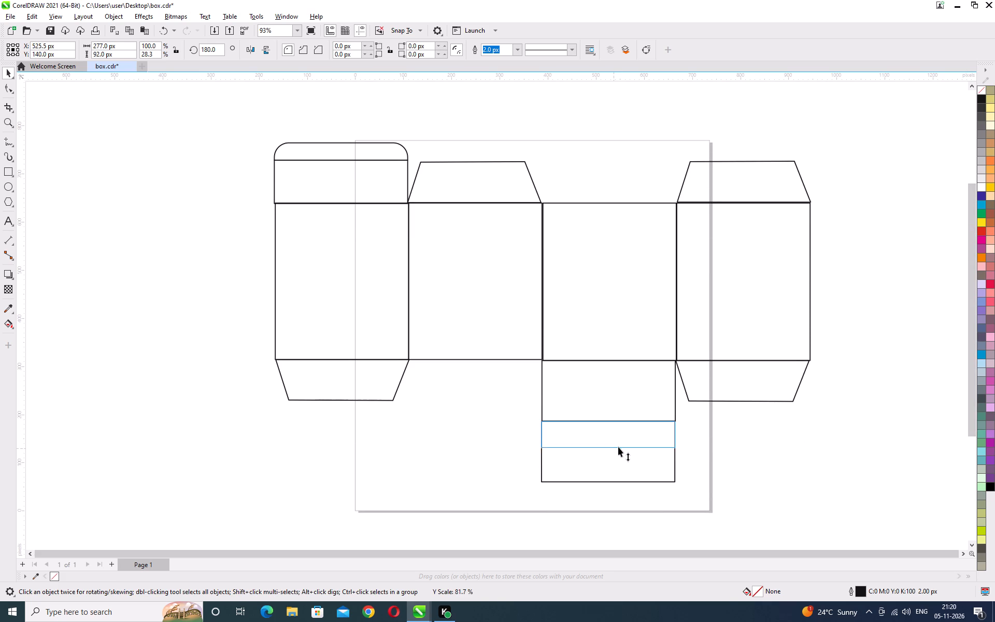
left_click_drag(618, 447, 618, 439)
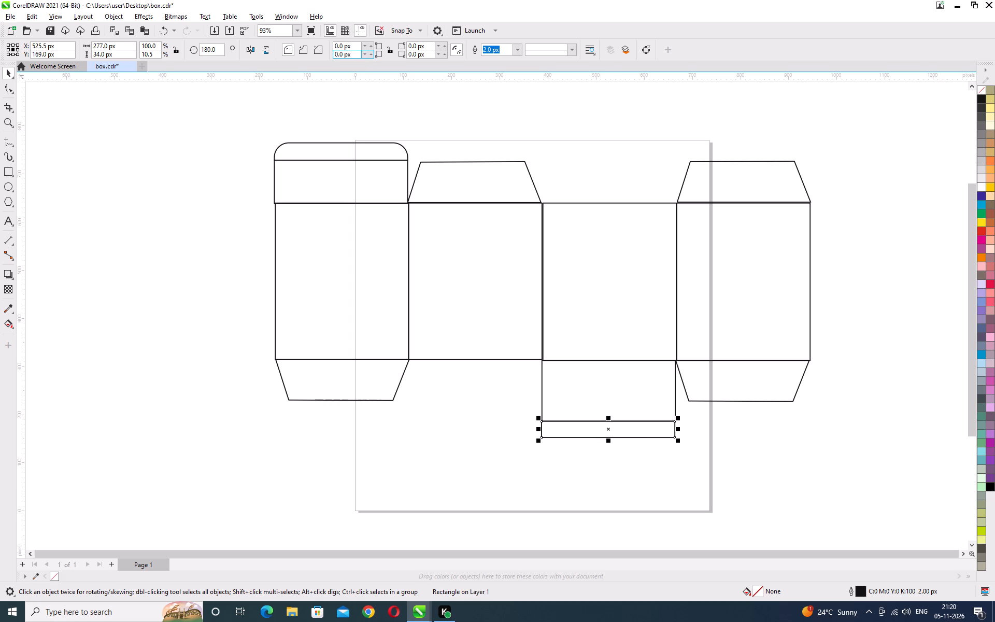
Set both lower corner radii of the narrow strip beneath the third panel's flap to 30 px.
left_click_drag(358, 52, 329, 56)
key("BackSpace")
key("3")
key("0")
key("Return")
left_click_drag(424, 56, 400, 52)
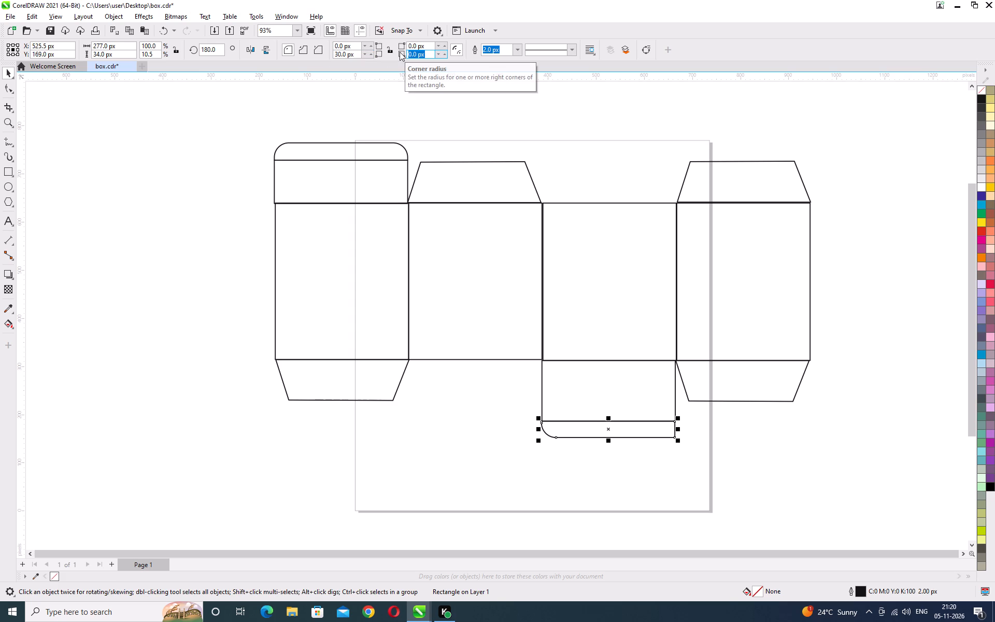
key("BackSpace")
key("3")
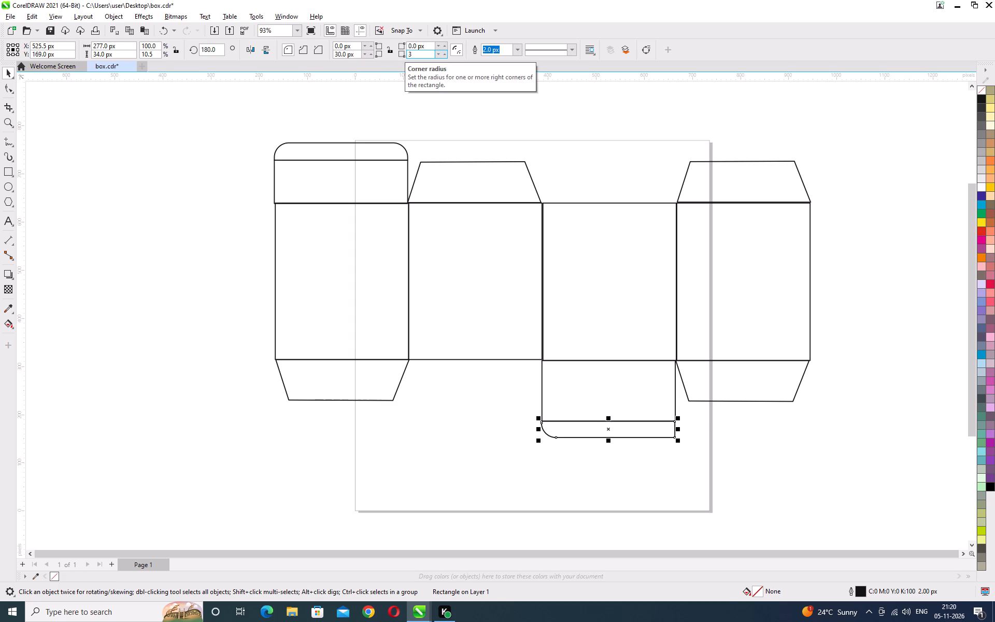
key("0")
key("Return")
Fill the rounded tuck strip above the first panel and the top trapezoid flaps of the second and fourth panels with Deep Violet.
left_click(850, 287)
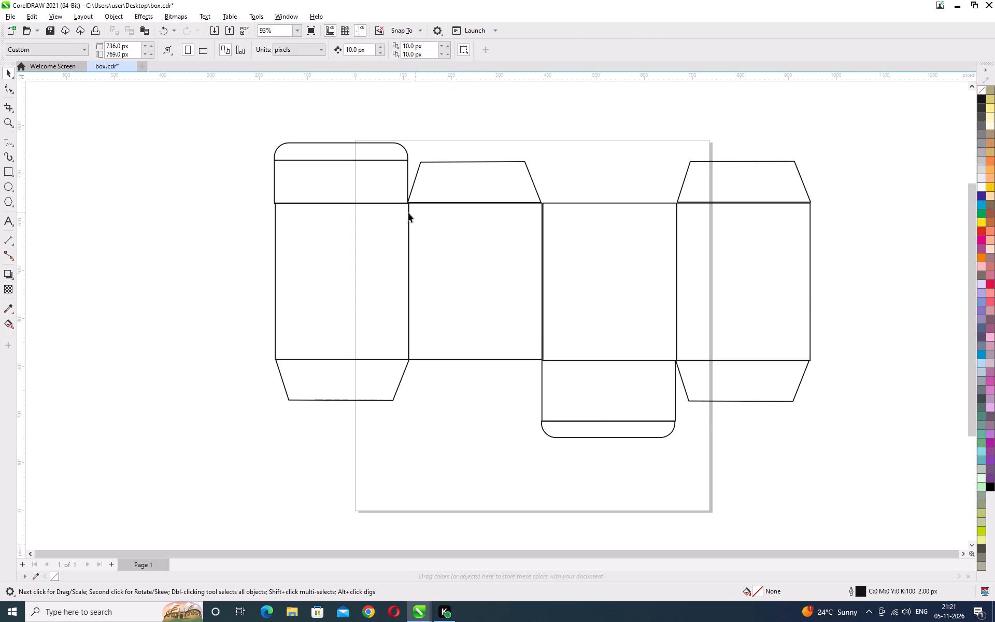
left_click(345, 142)
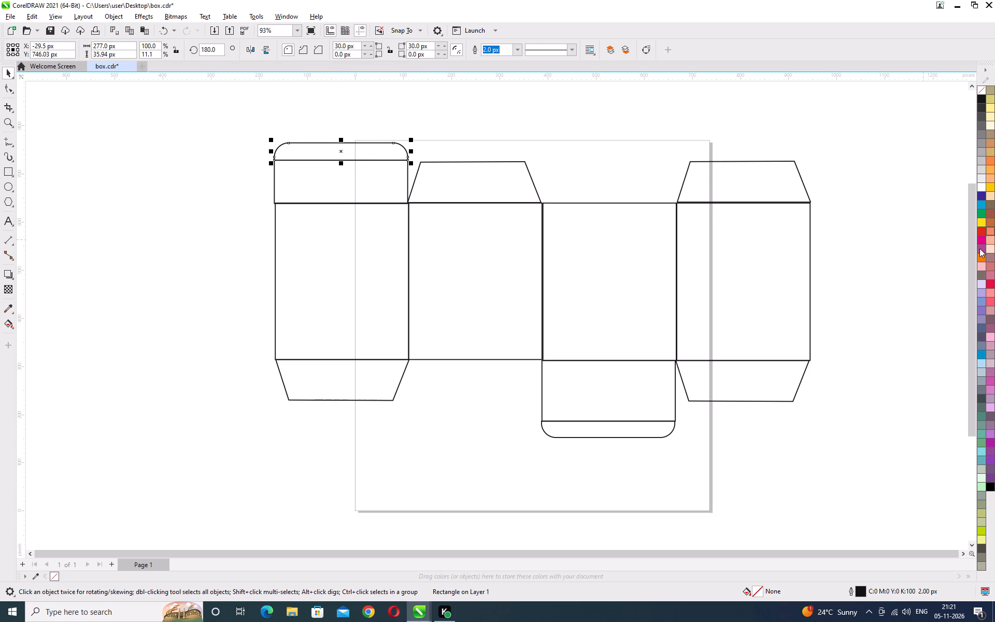
left_click(989, 328)
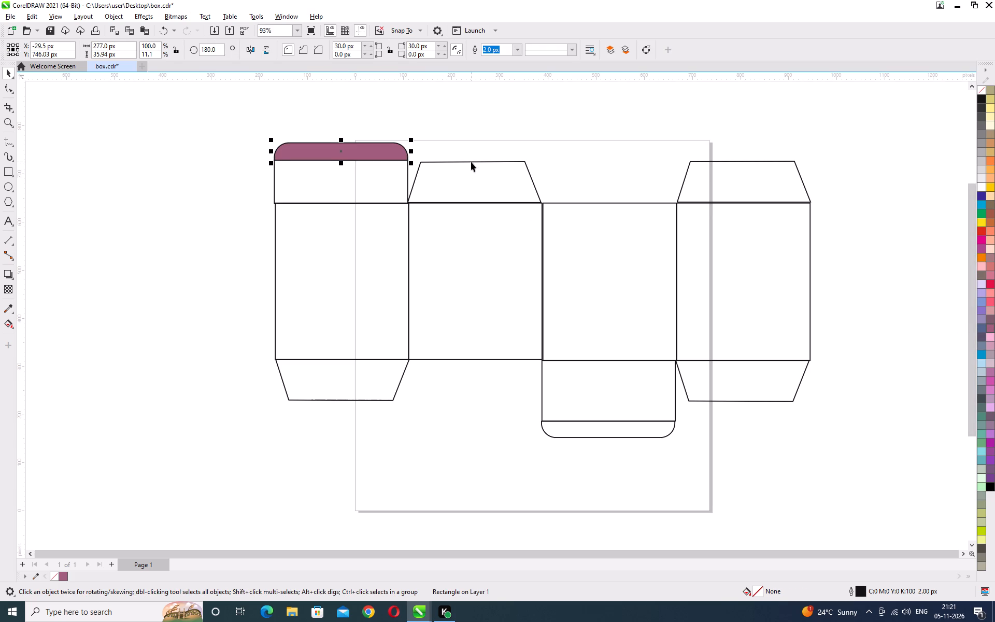
left_click(471, 162)
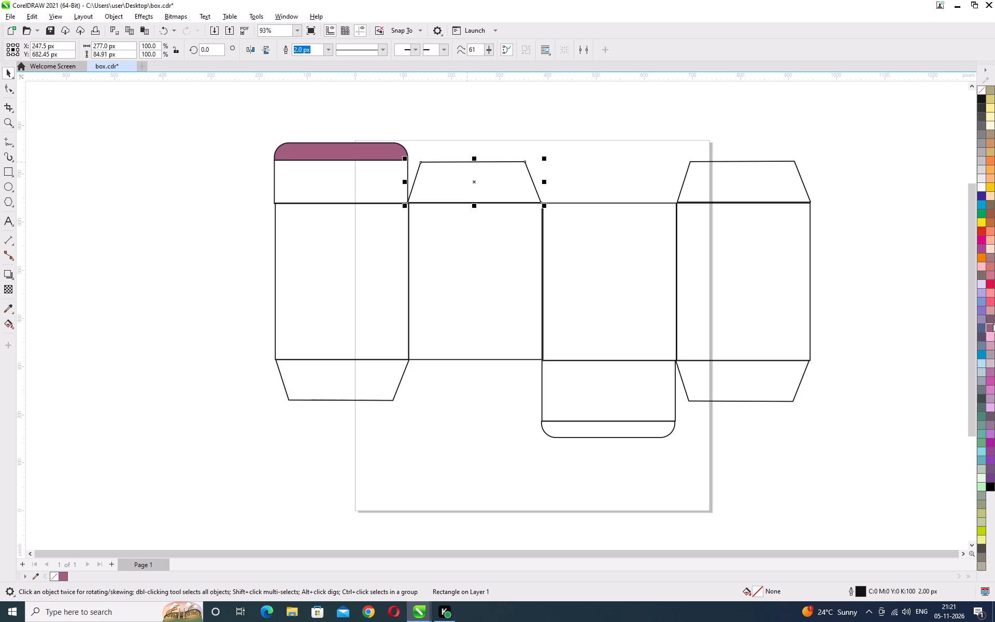
left_click(988, 327)
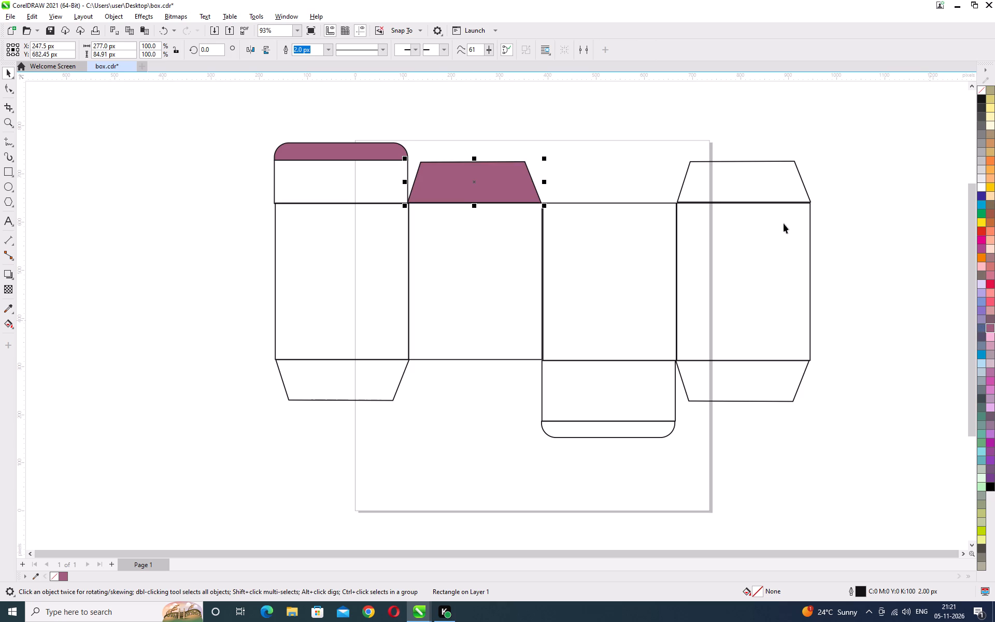
left_click(757, 161)
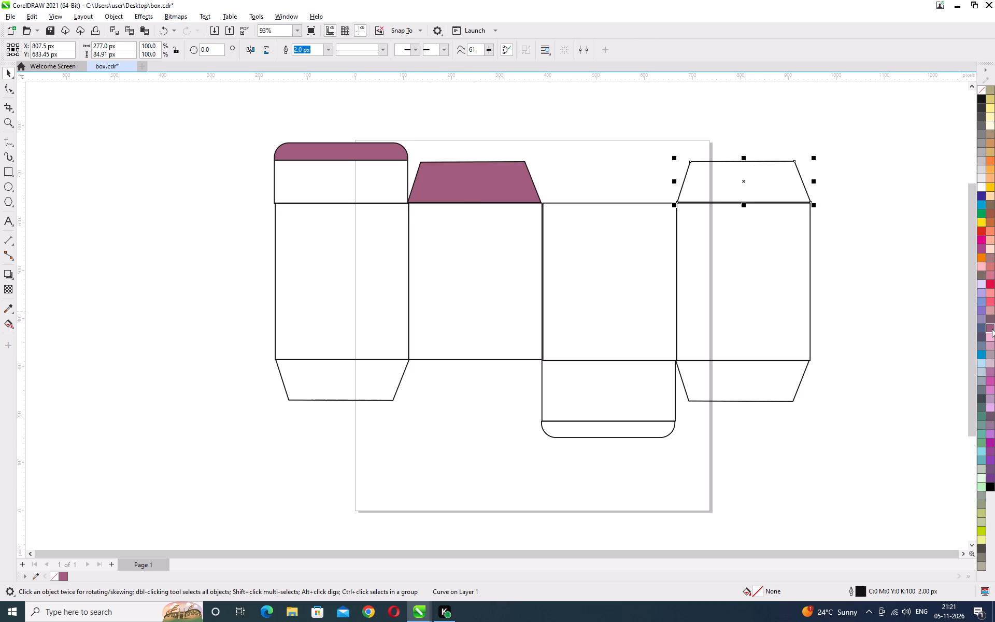
left_click(992, 328)
Fill the fourth panel and its bottom trapezoid flap with the same Deep Violet.
left_click(771, 360)
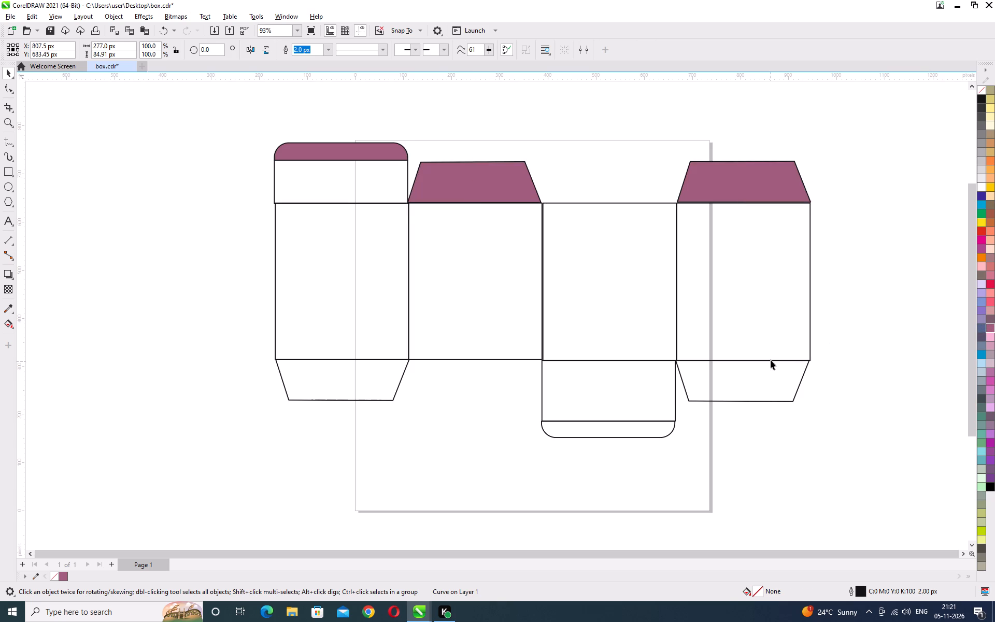
left_click(988, 327)
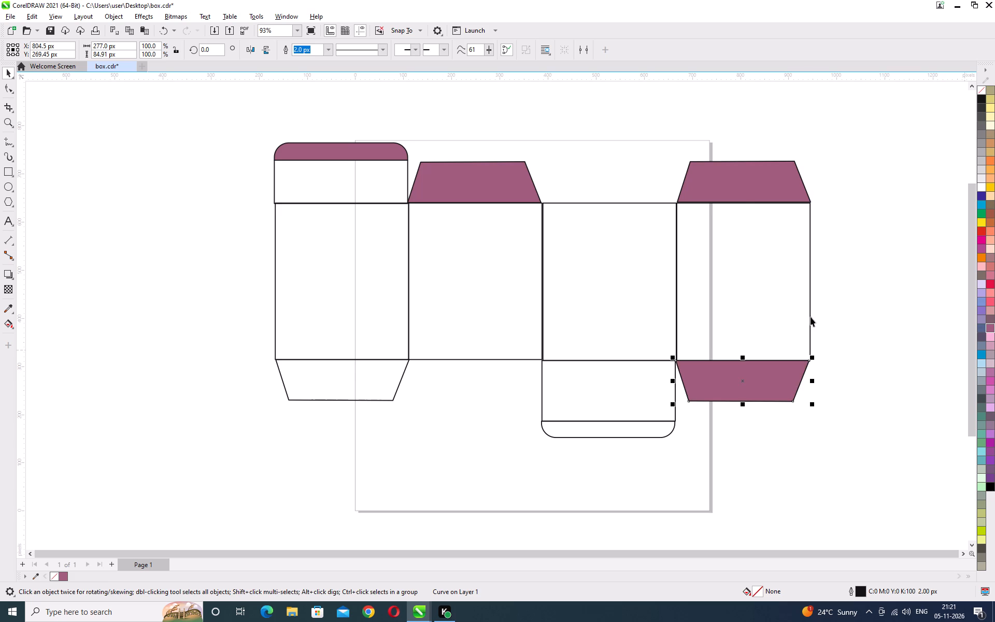
left_click(809, 317)
left_click(989, 326)
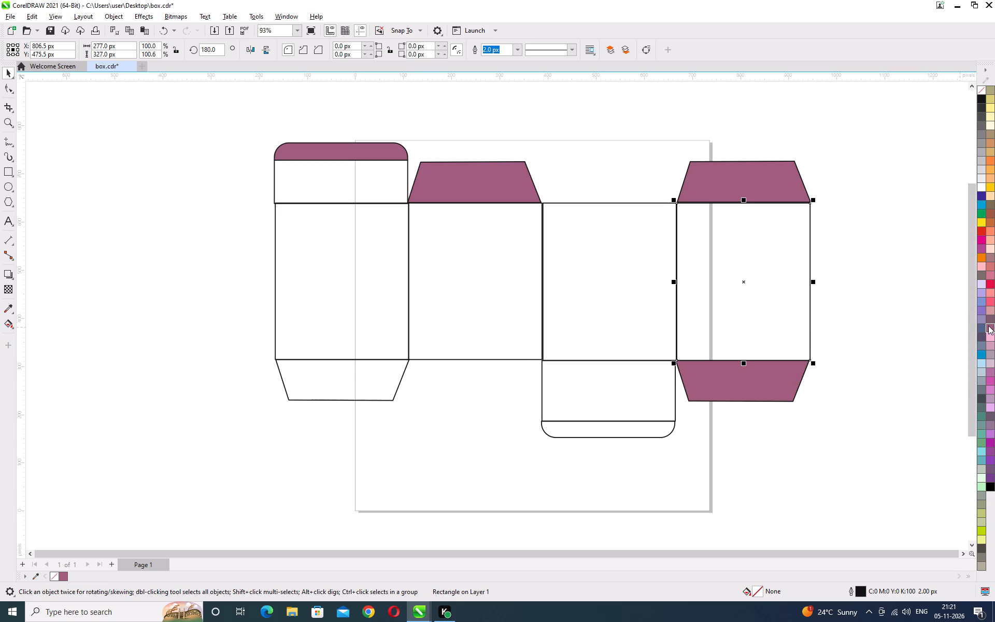
Fill the third panel, its rectangular bottom flap and the rounded tuck strip beneath it with Deep Violet.
left_click(580, 202)
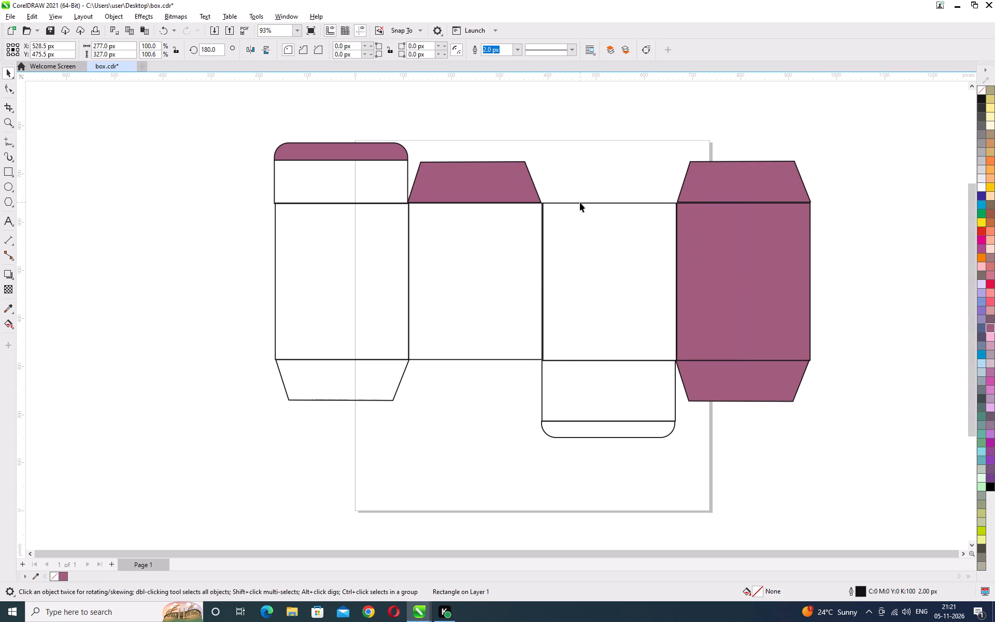
left_click(989, 328)
left_click(643, 419)
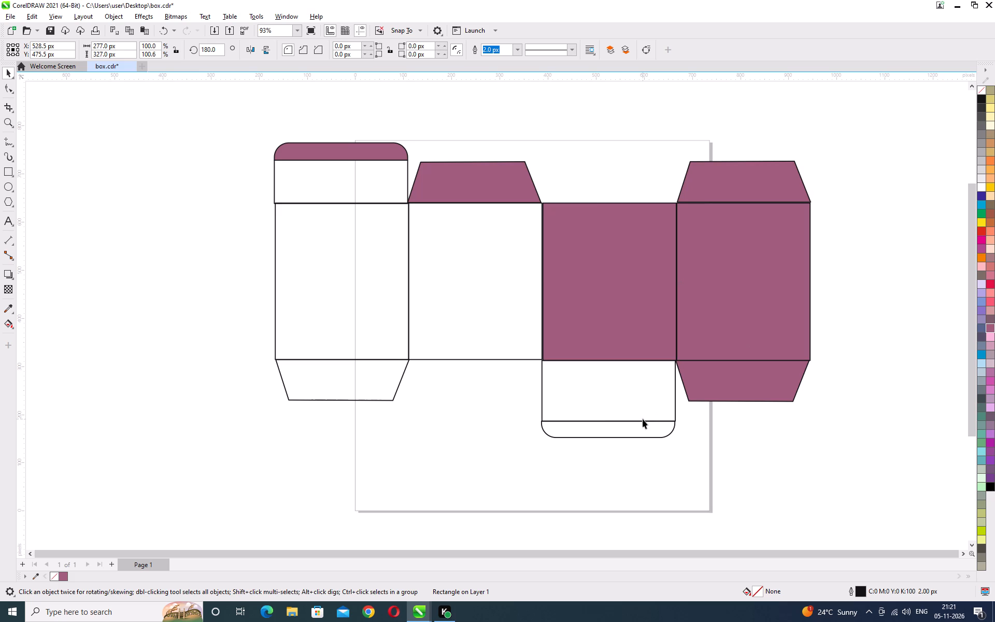
left_click(992, 327)
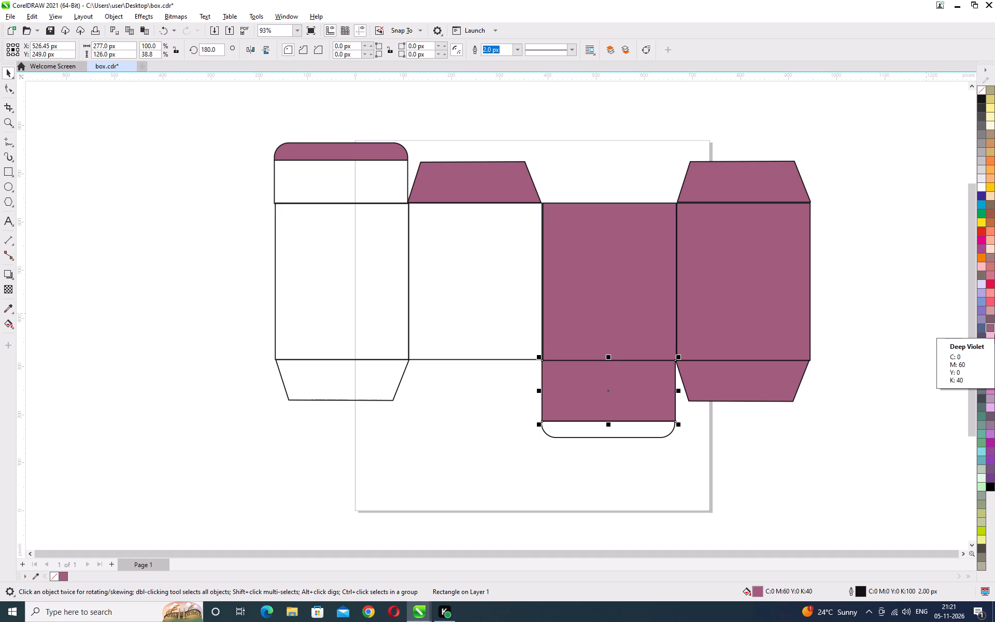
left_click(745, 466)
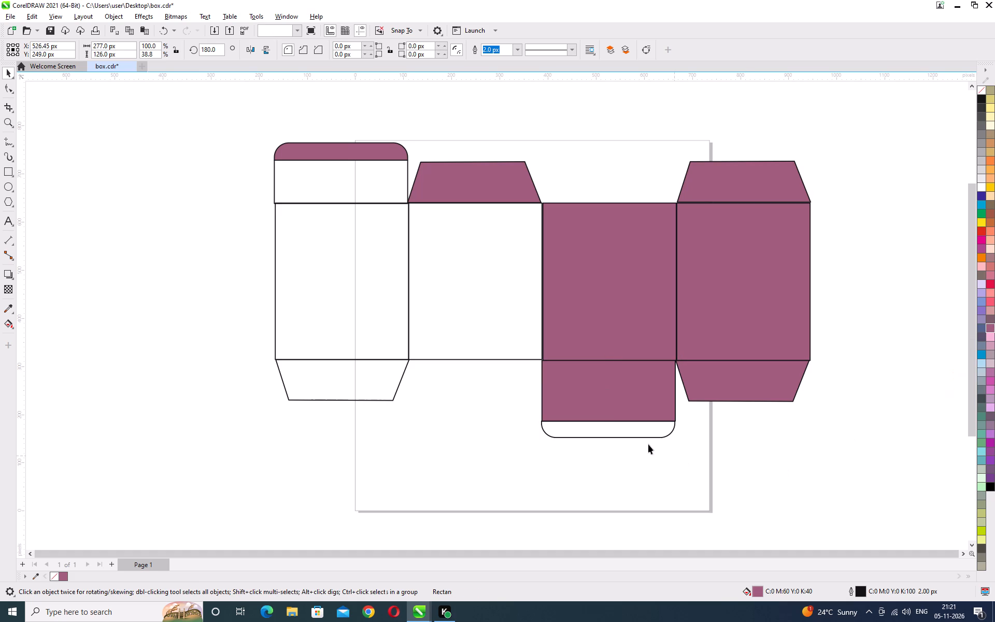
left_click(630, 435)
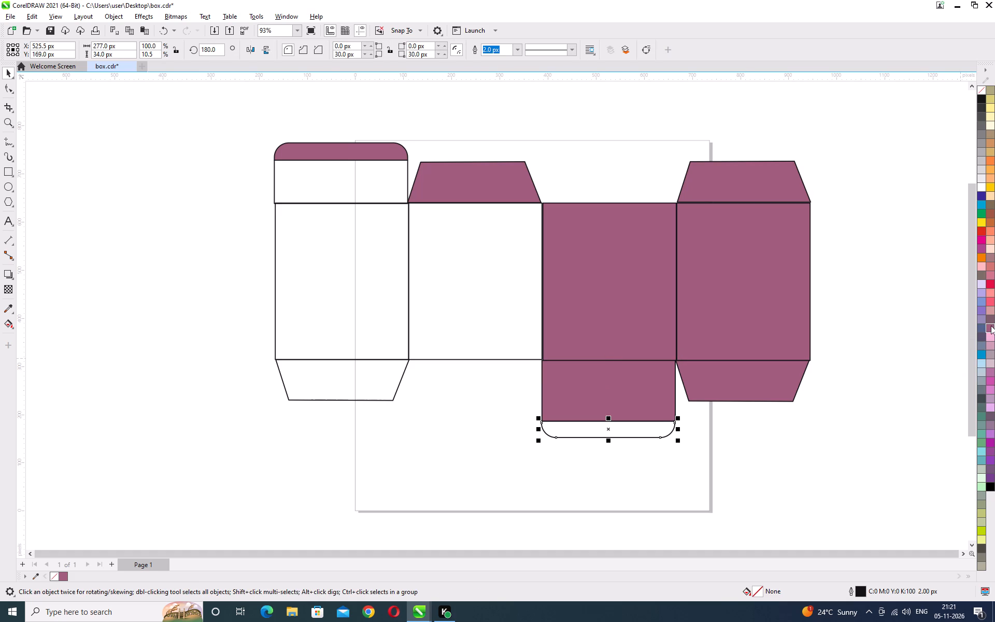
left_click(989, 326)
Fill the second panel, the first panel and the first panel's bottom trapezoid and top rectangular flaps with Deep Violet, leaving nothing selected.
left_click(510, 359)
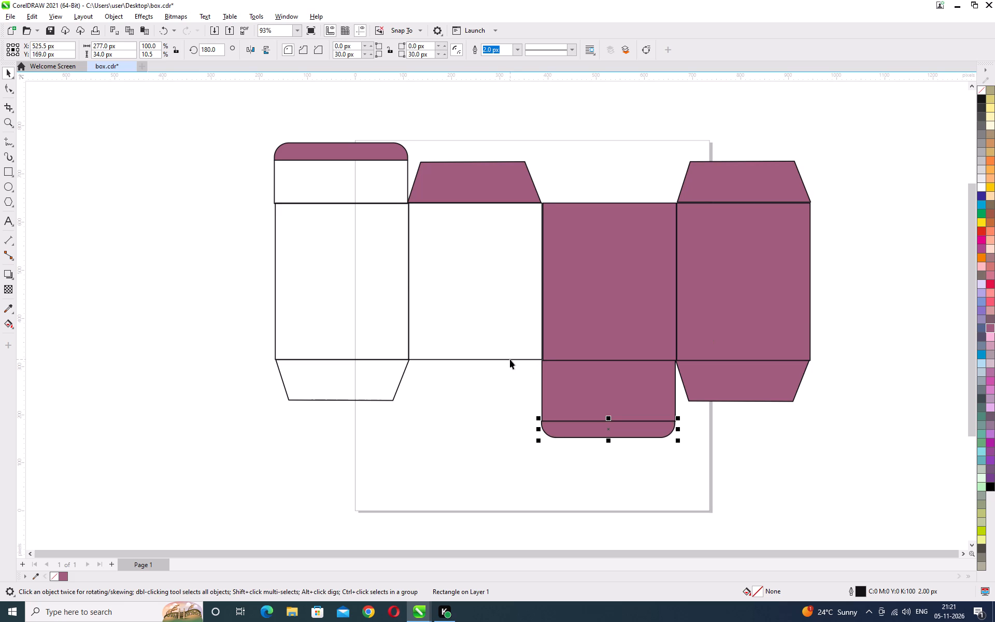
left_click(990, 327)
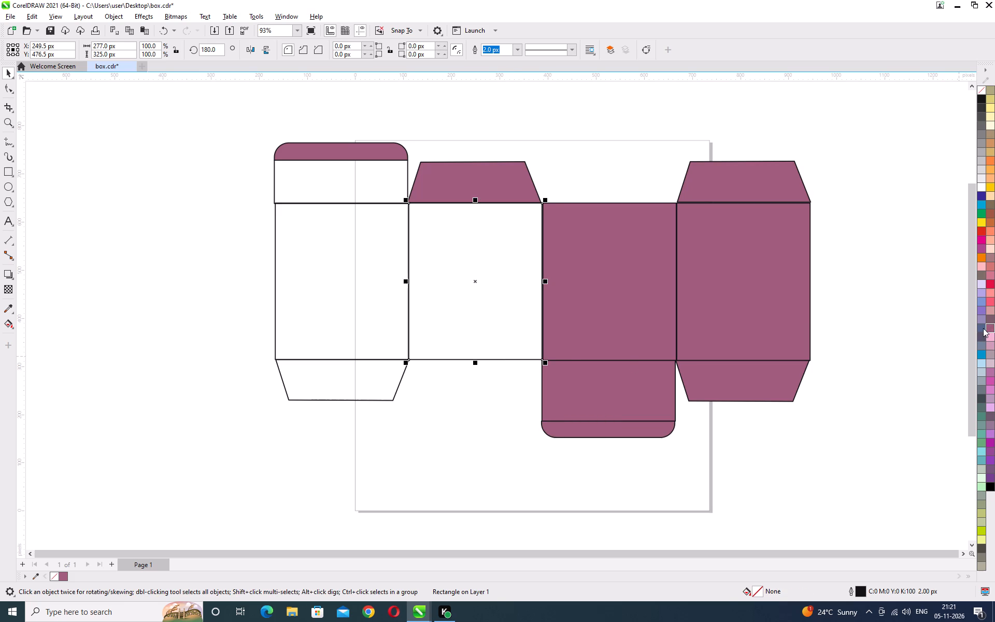
left_click(379, 398)
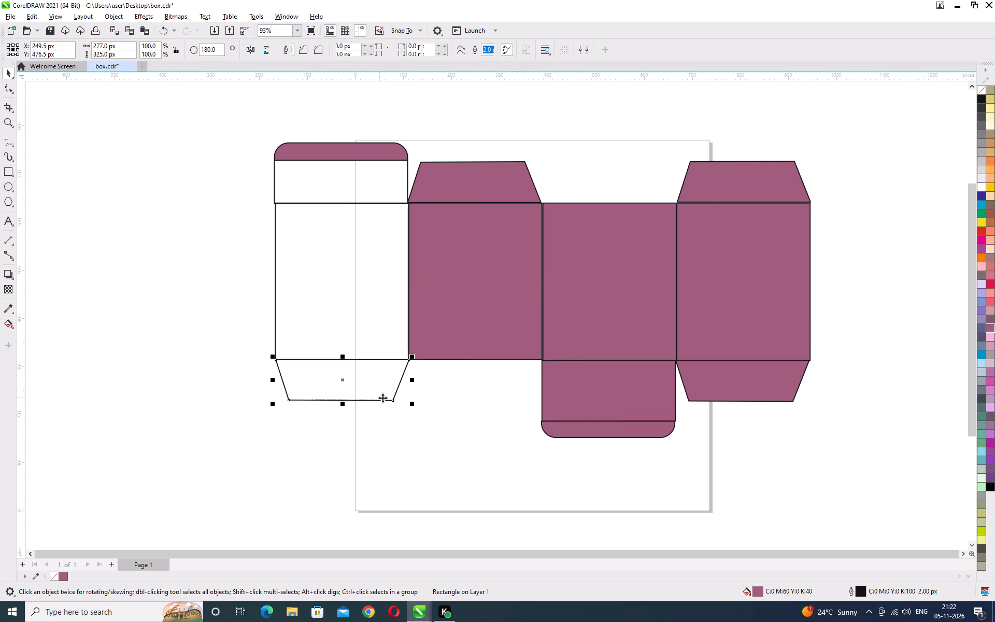
left_click(989, 327)
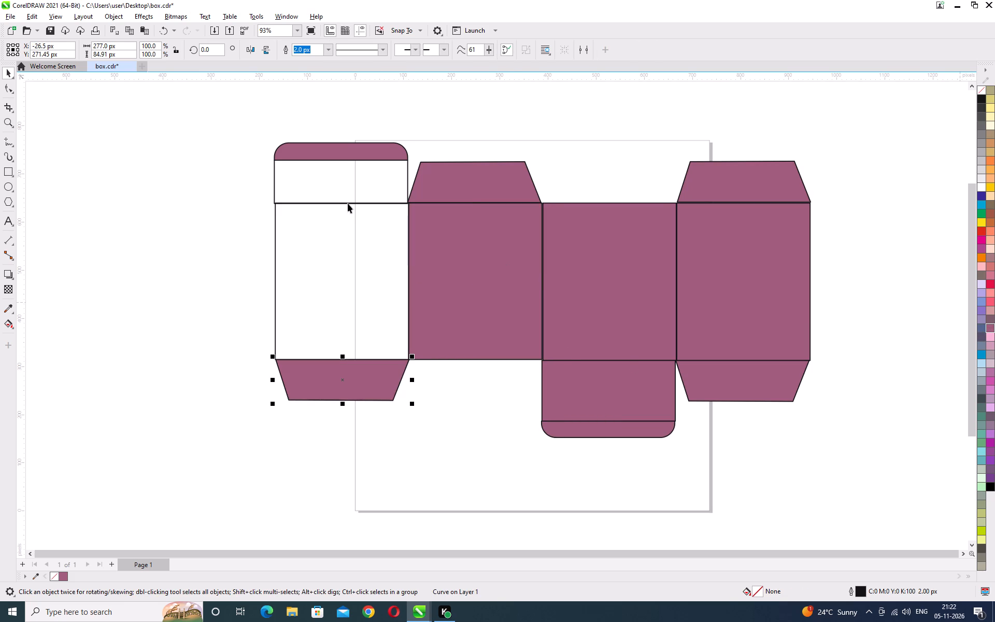
left_click(348, 203)
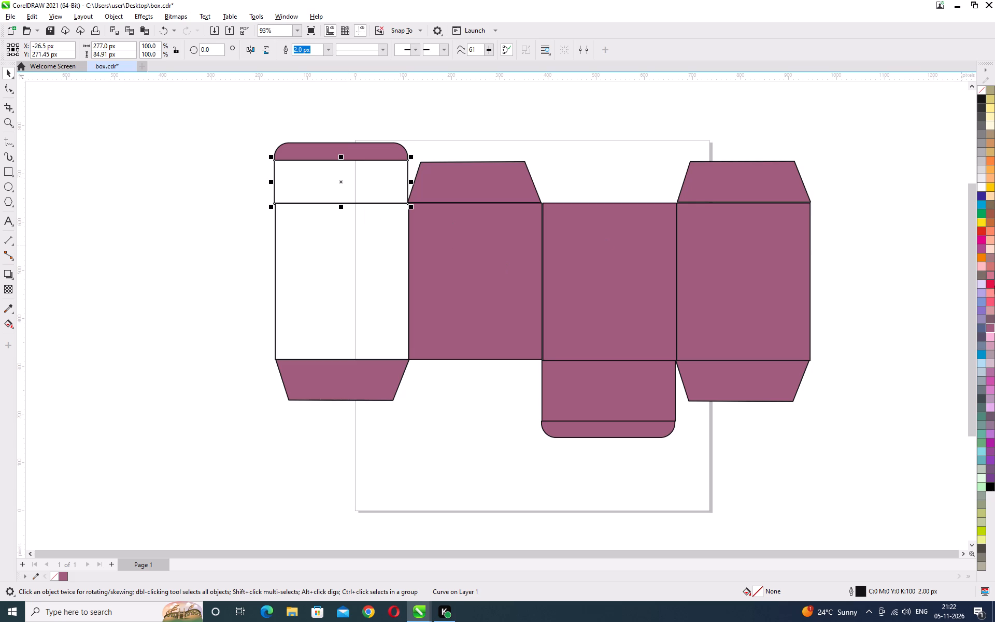
left_click(990, 328)
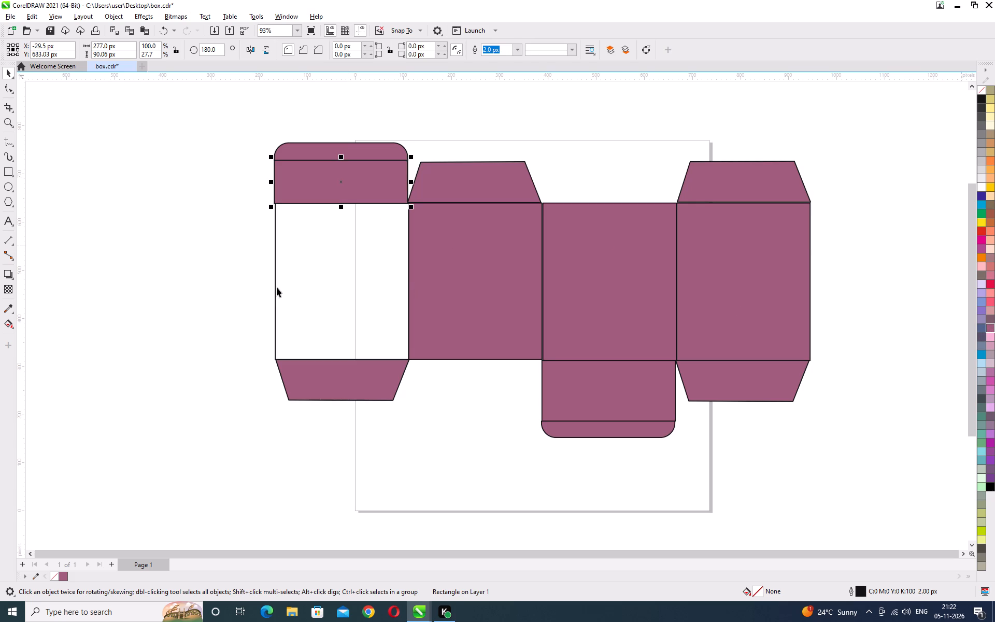
left_click(277, 287)
left_click(990, 328)
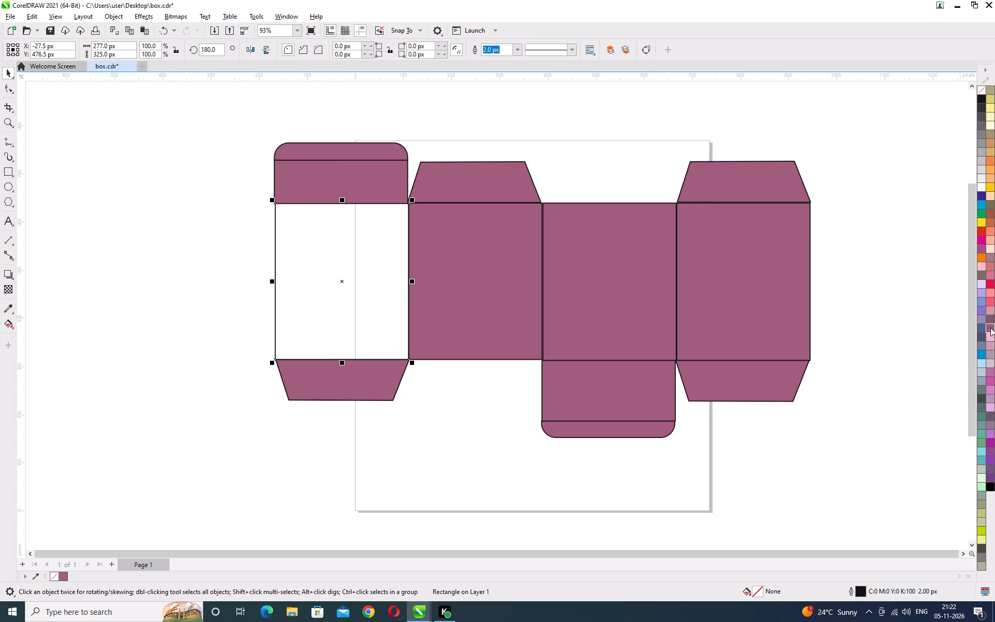
left_click(832, 400)
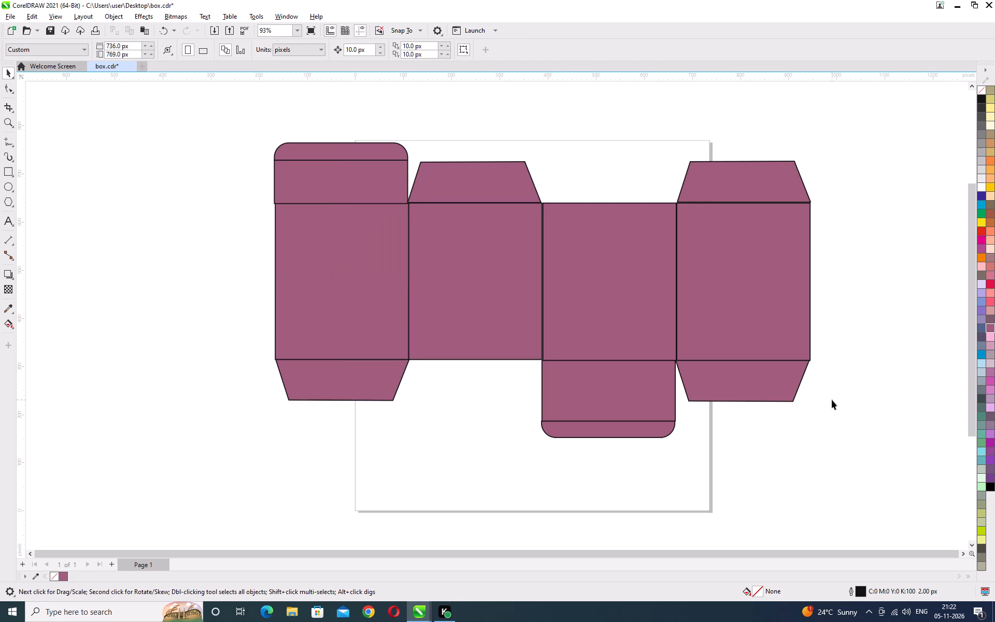
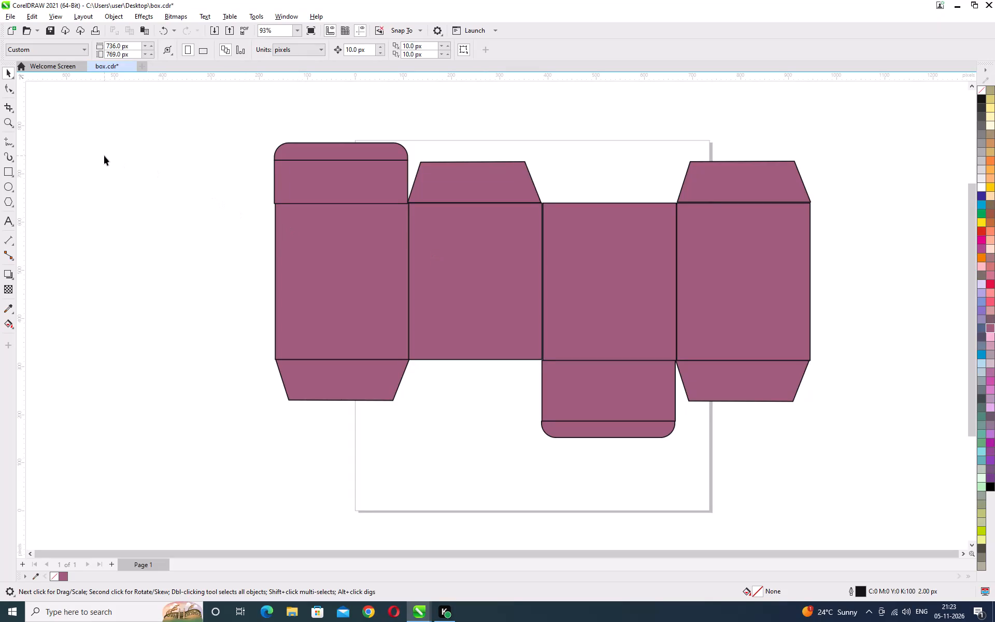
Add the text BRAND in 24 pt Arial on the empty area beside the first panel.
left_click(11, 222)
left_click(67, 237)
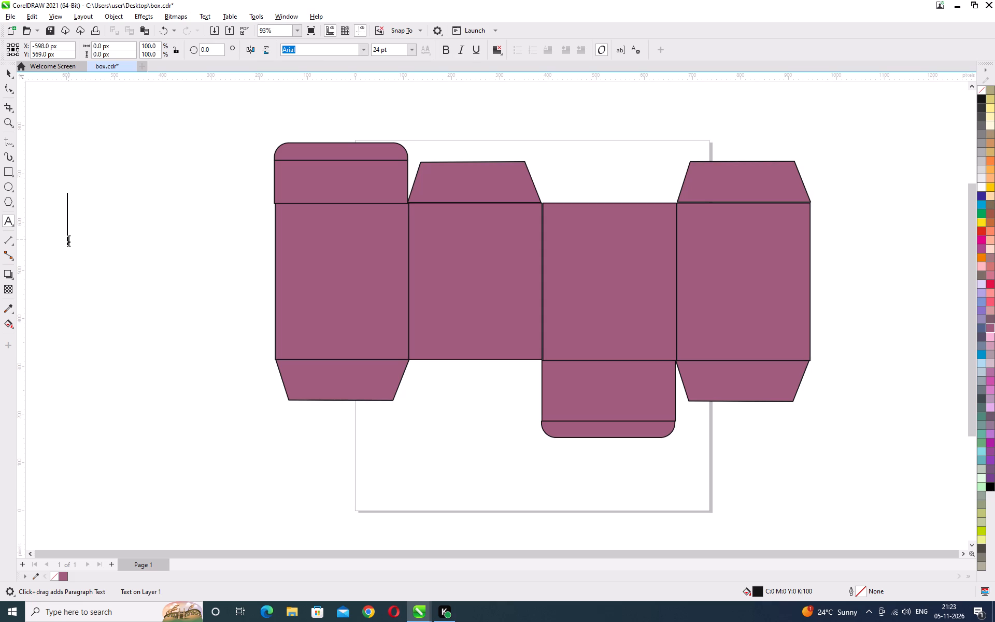
key("b")
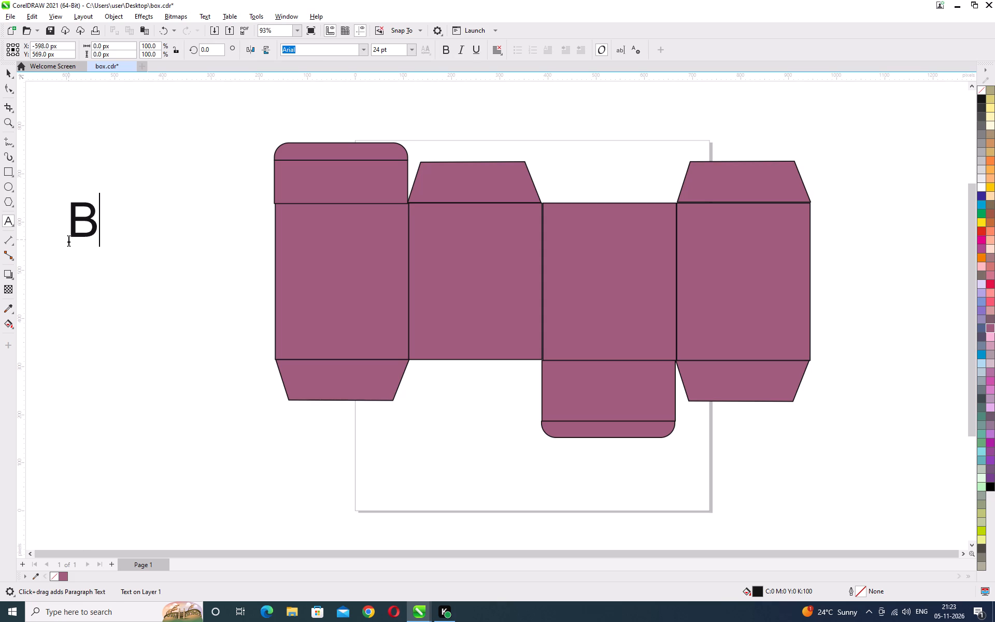
key("r")
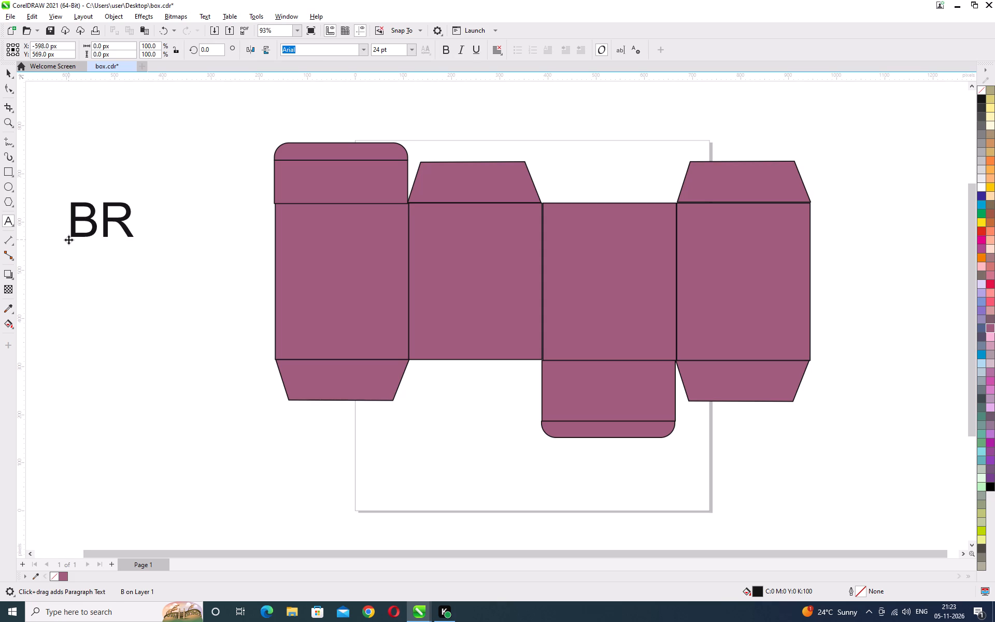
key("a")
key("n")
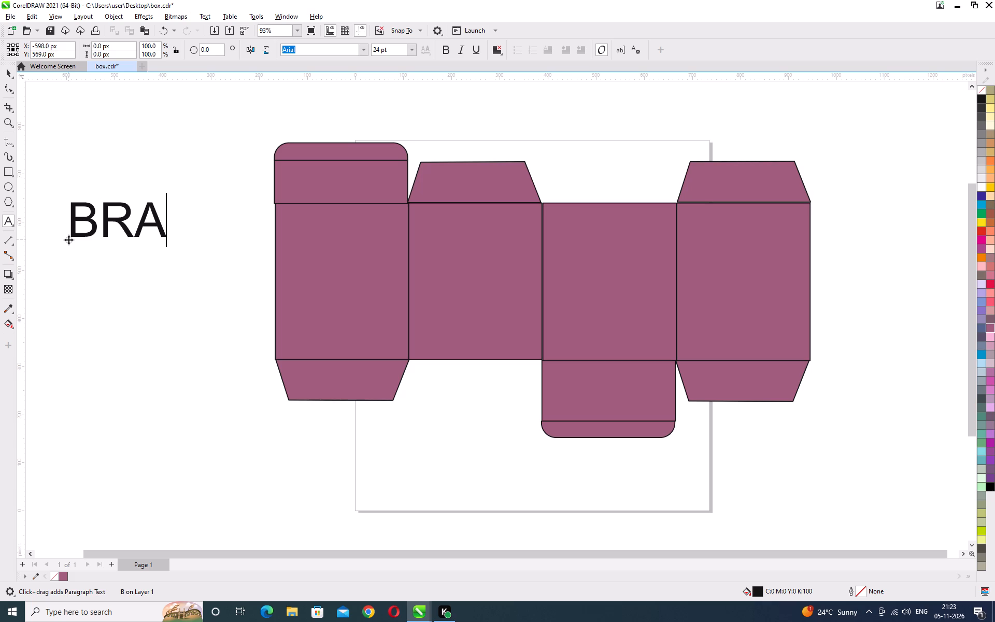
key("d")
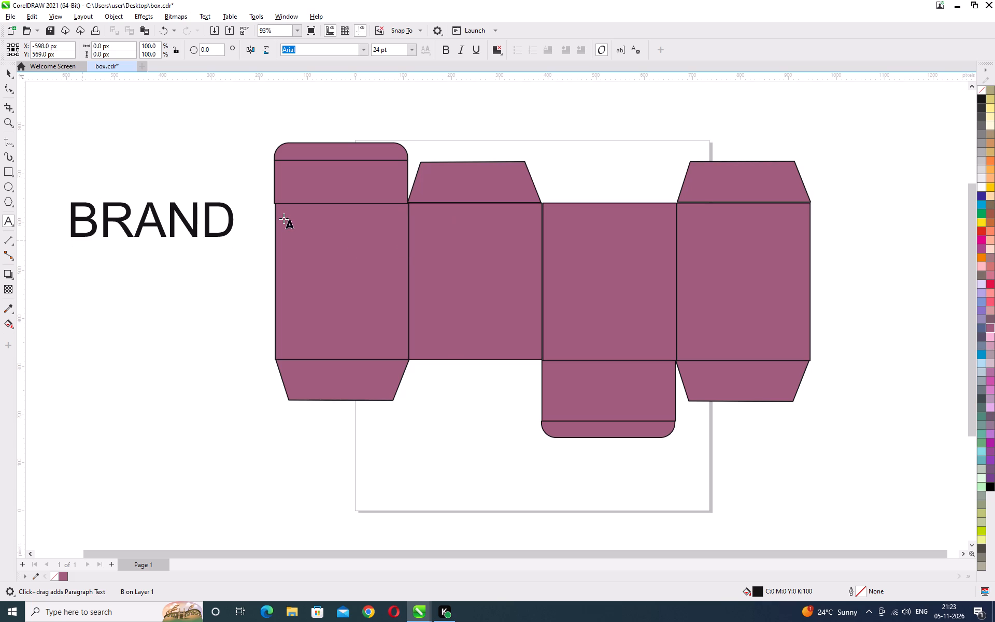
left_click(8, 72)
left_click(120, 136)
left_click_drag(231, 222, 228, 221)
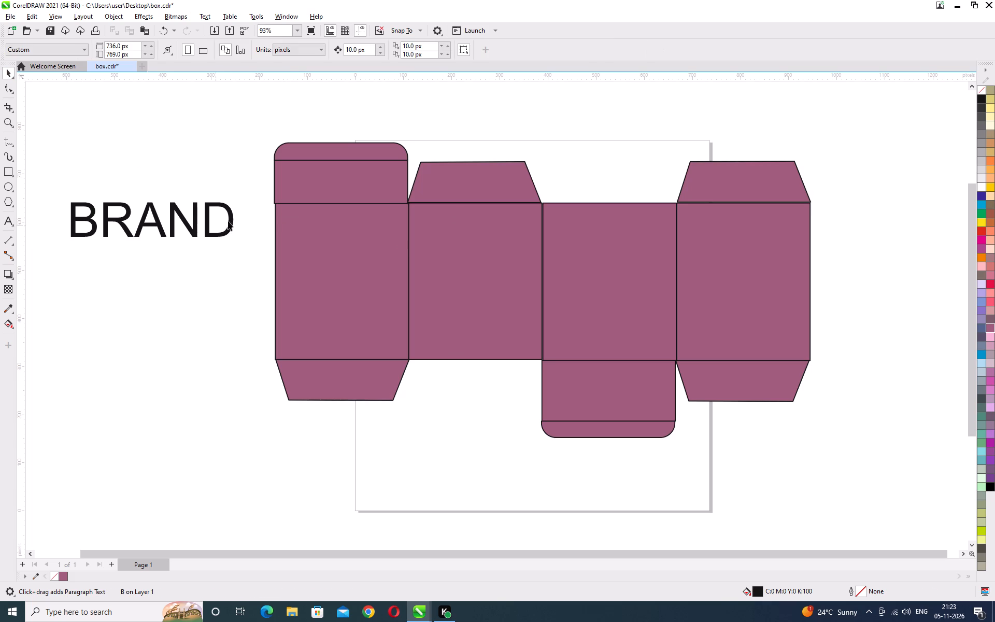
left_click_drag(228, 221, 133, 220)
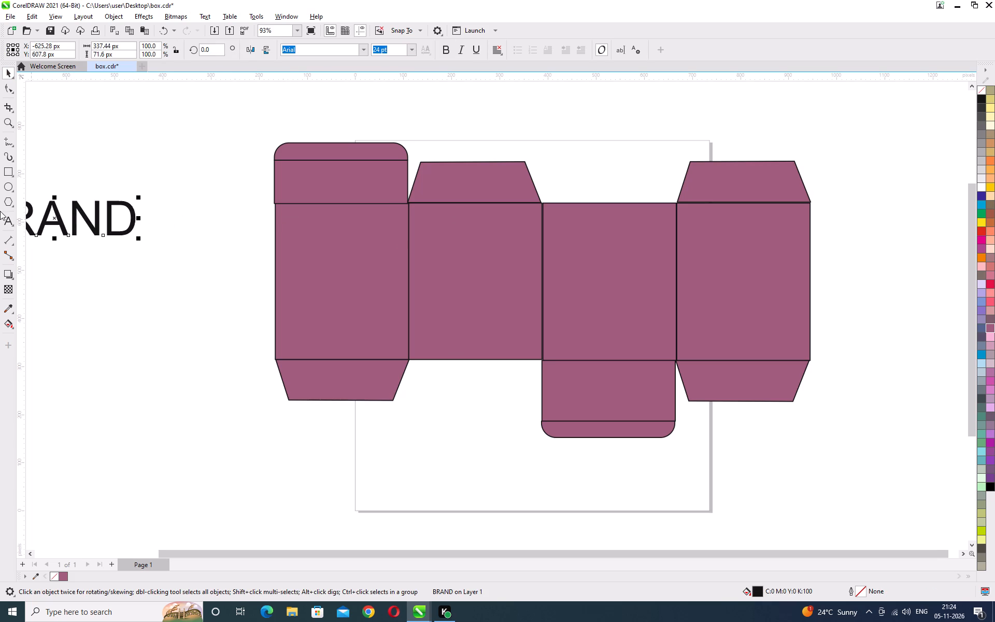
left_click_drag(53, 218, 160, 230)
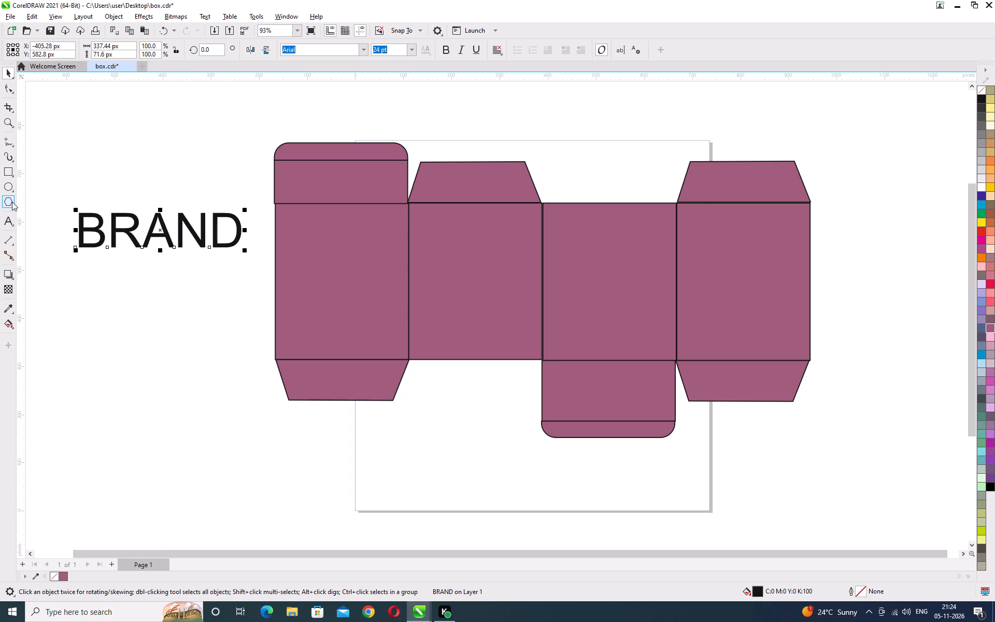
Colour all letters of the BRAND text Autumn Orange.
left_click(11, 223)
left_click_drag(243, 235, 211, 234)
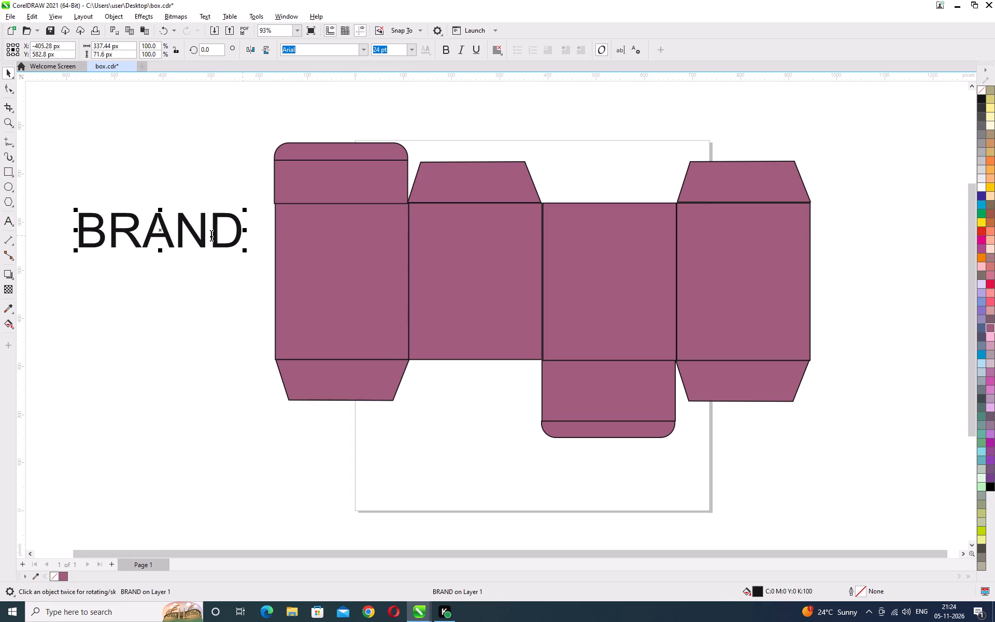
left_click_drag(211, 234, 53, 238)
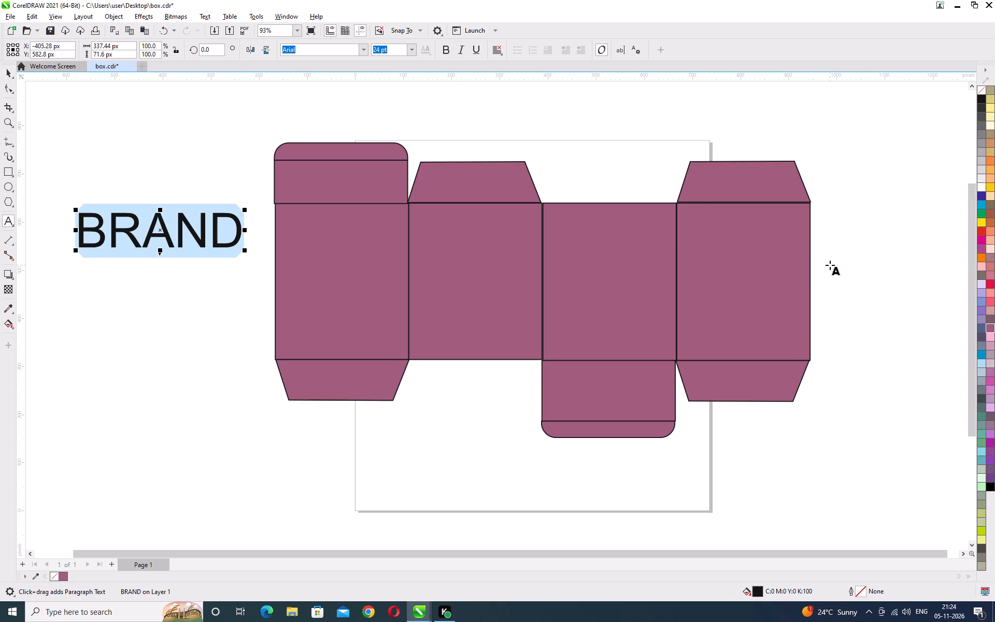
left_click(983, 258)
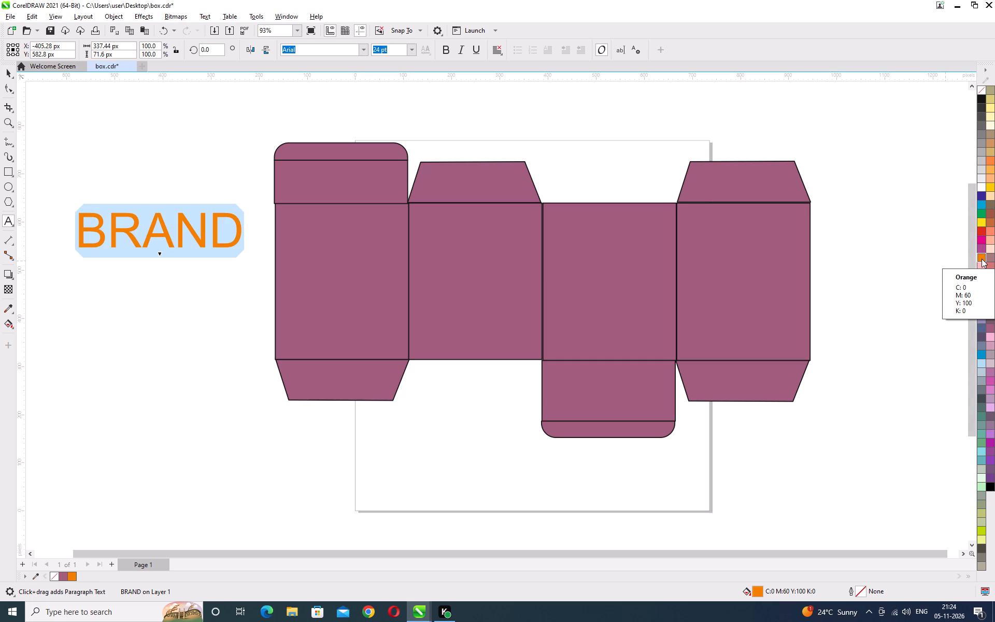
left_click(990, 228)
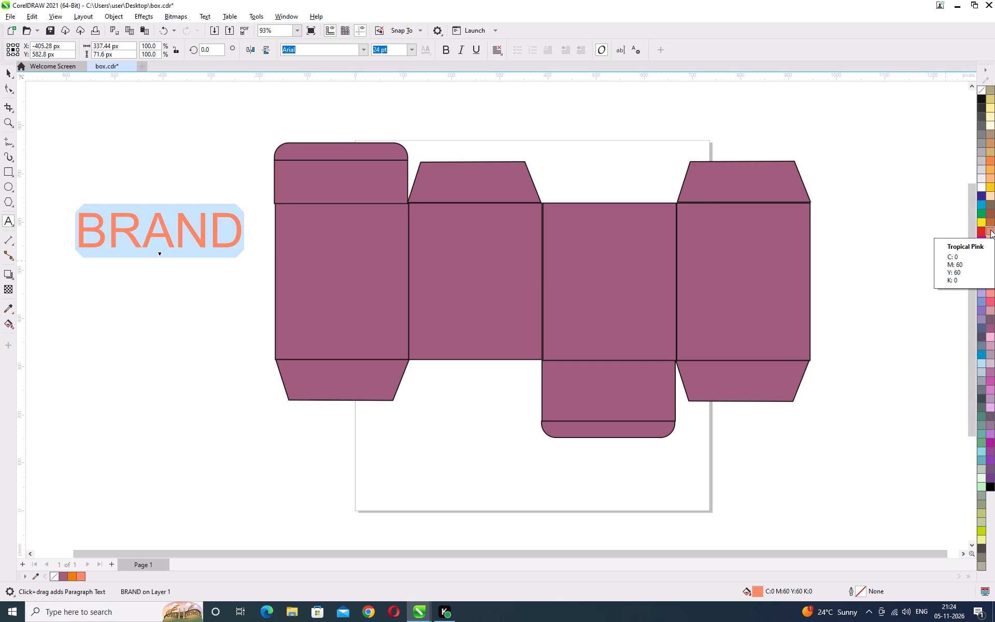
left_click(992, 162)
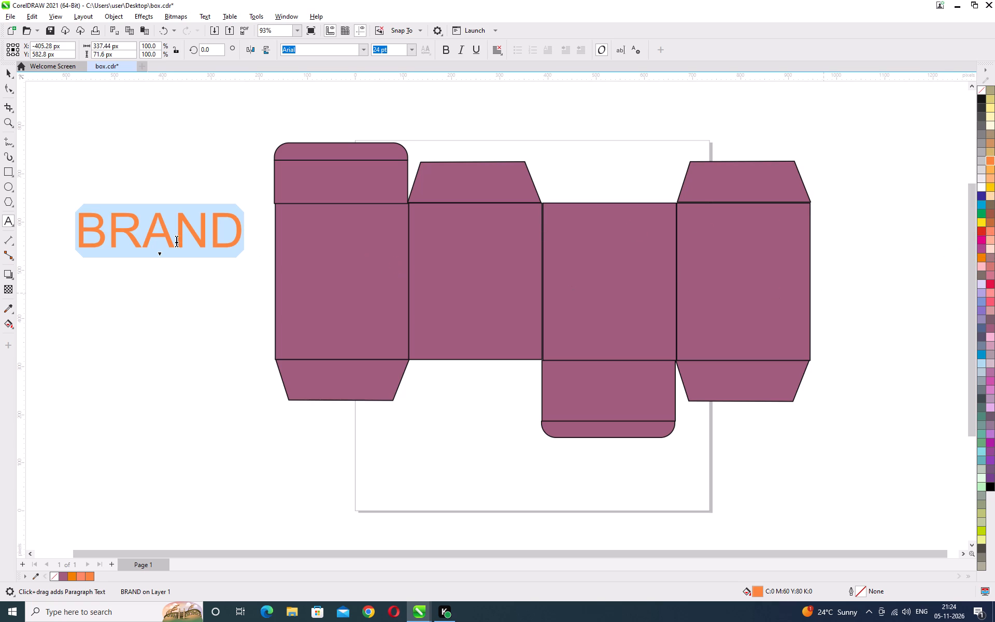
Move the BRAND text onto the first panel's top rectangular flap and shrink it proportionally to about 230 px wide.
left_click_drag(158, 230, 286, 206)
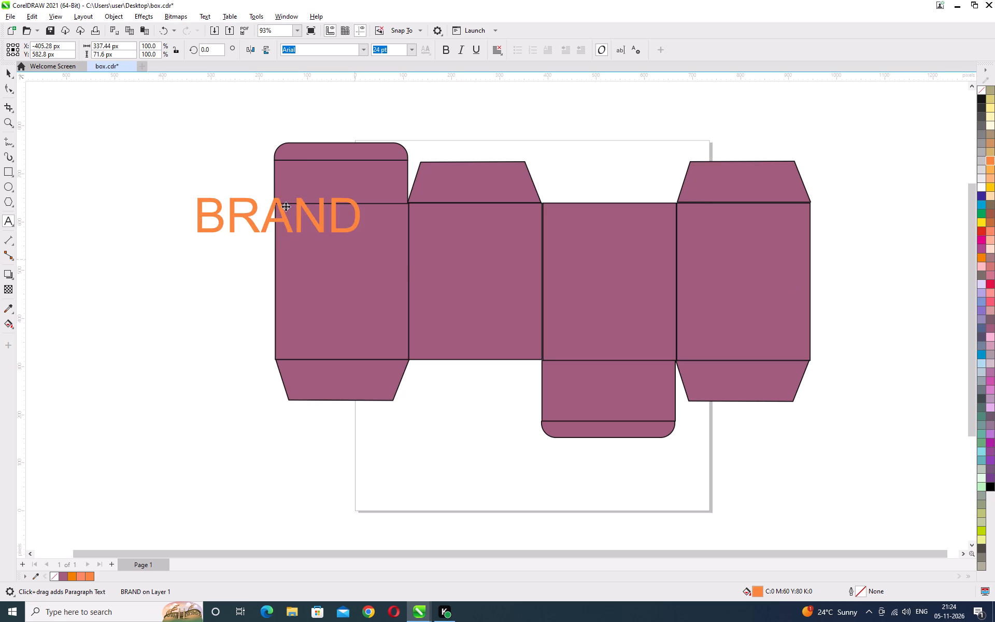
left_click_drag(286, 206, 335, 180)
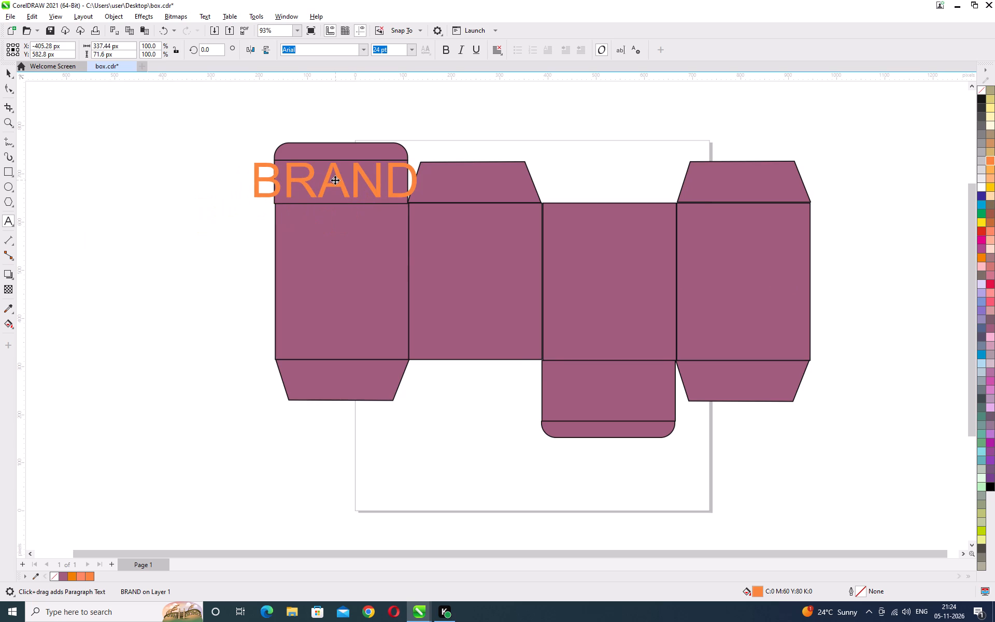
left_click_drag(335, 180, 335, 180)
left_click_drag(421, 205, 390, 194)
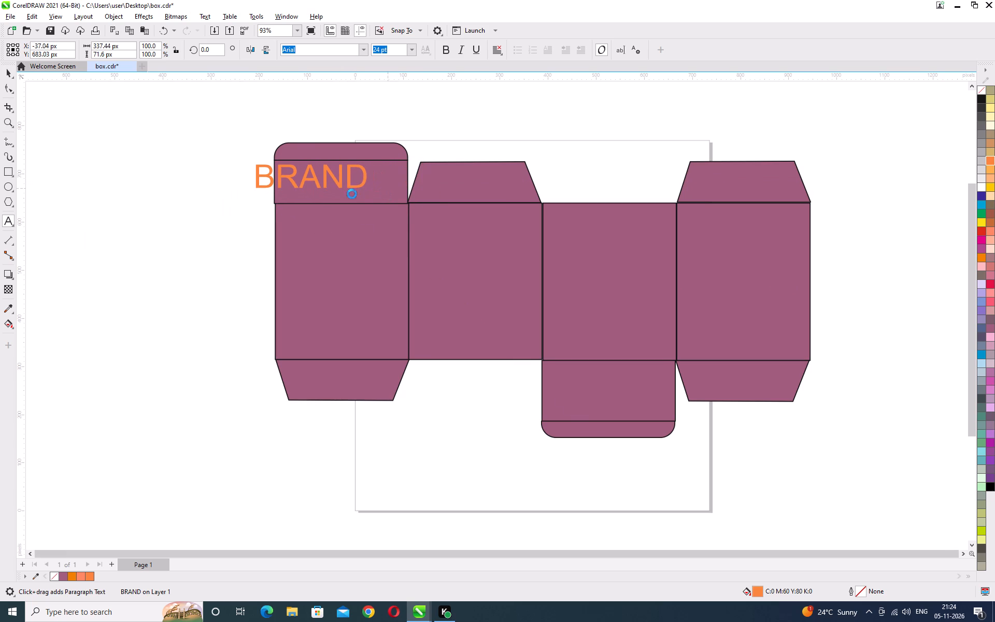
left_click_drag(311, 178, 339, 183)
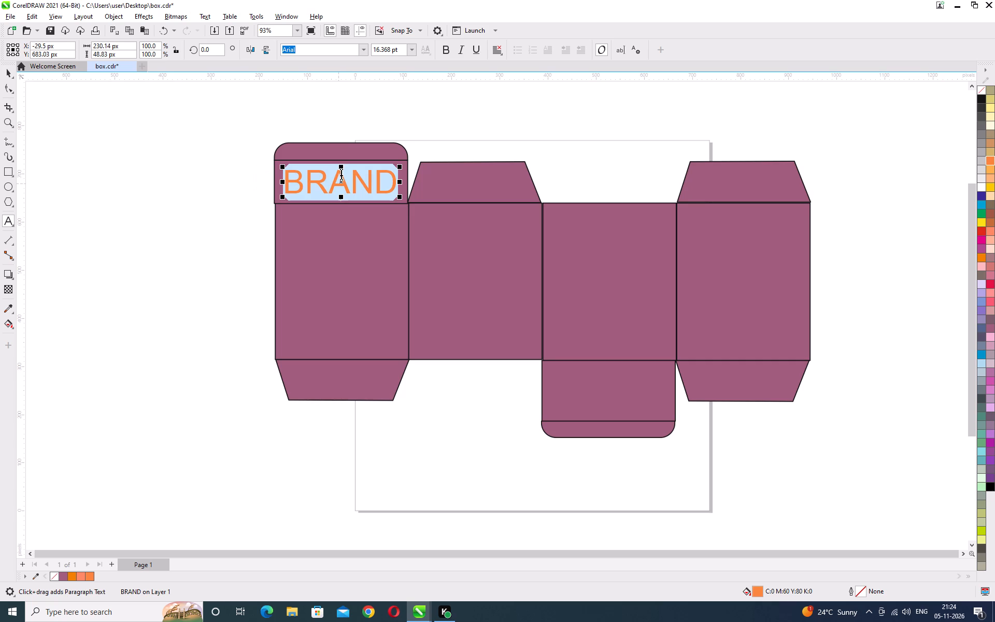
Flatten the BRAND text, scale it down to about 205 by 35 px and centre it across the flap, leaving it deselected.
left_click_drag(346, 166, 347, 171)
left_click_drag(395, 182, 311, 180)
left_click_drag(311, 180, 413, 186)
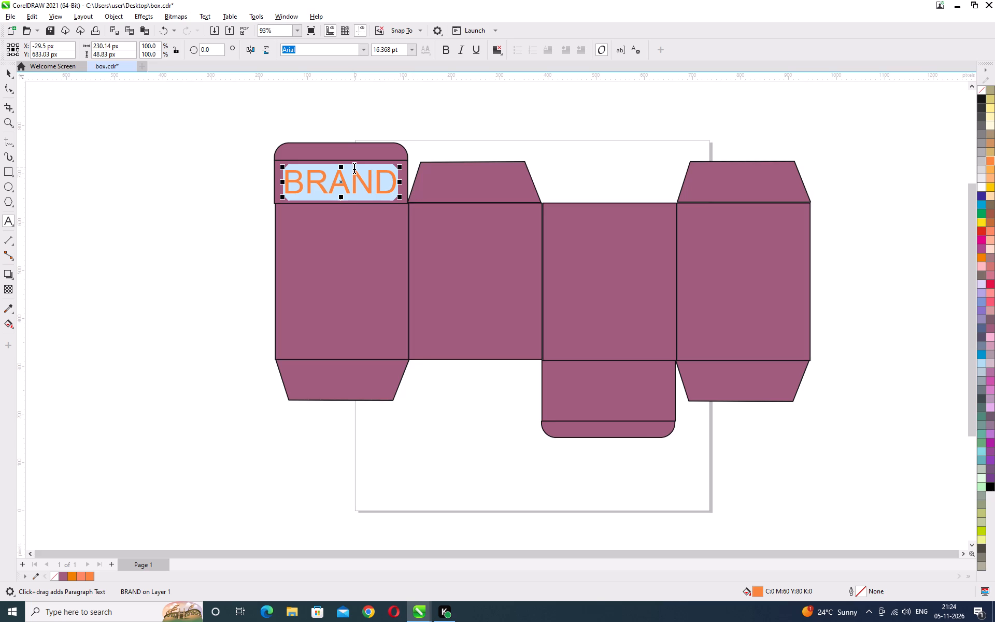
left_click_drag(342, 164, 342, 169)
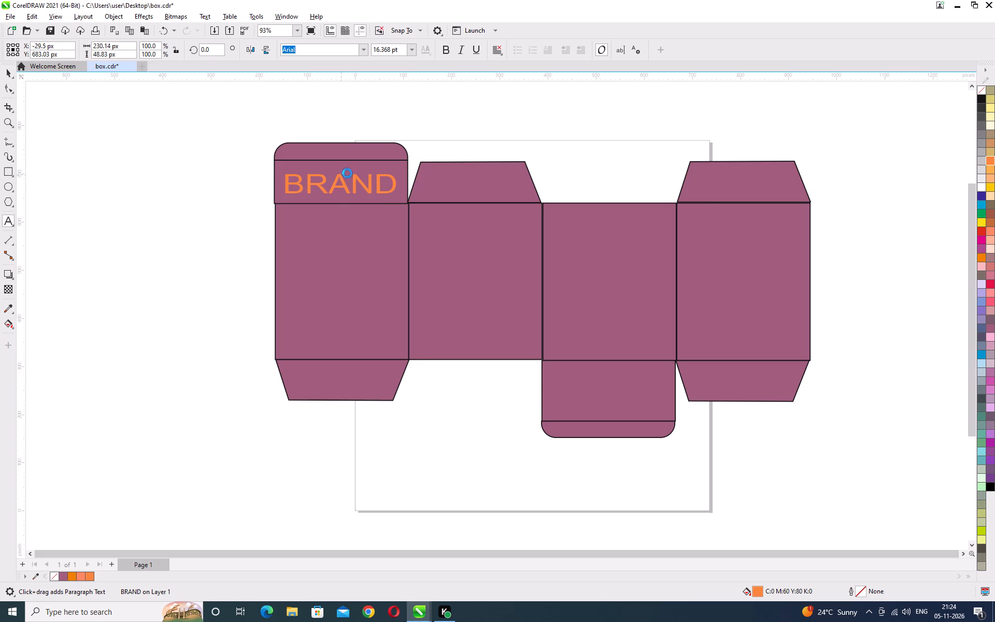
left_click(343, 186)
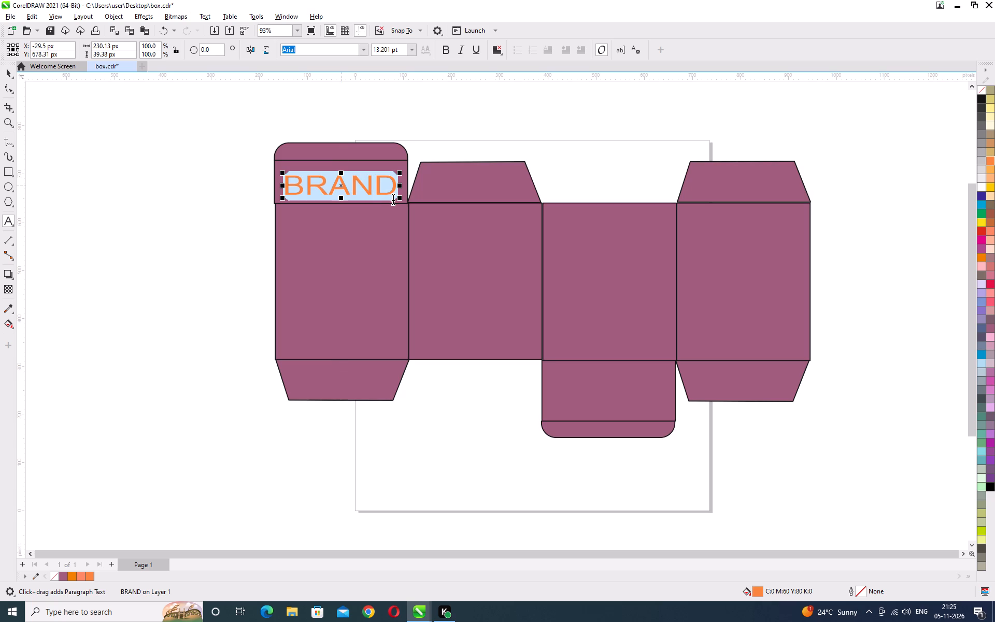
left_click_drag(399, 197, 389, 195)
left_click_drag(336, 185, 346, 186)
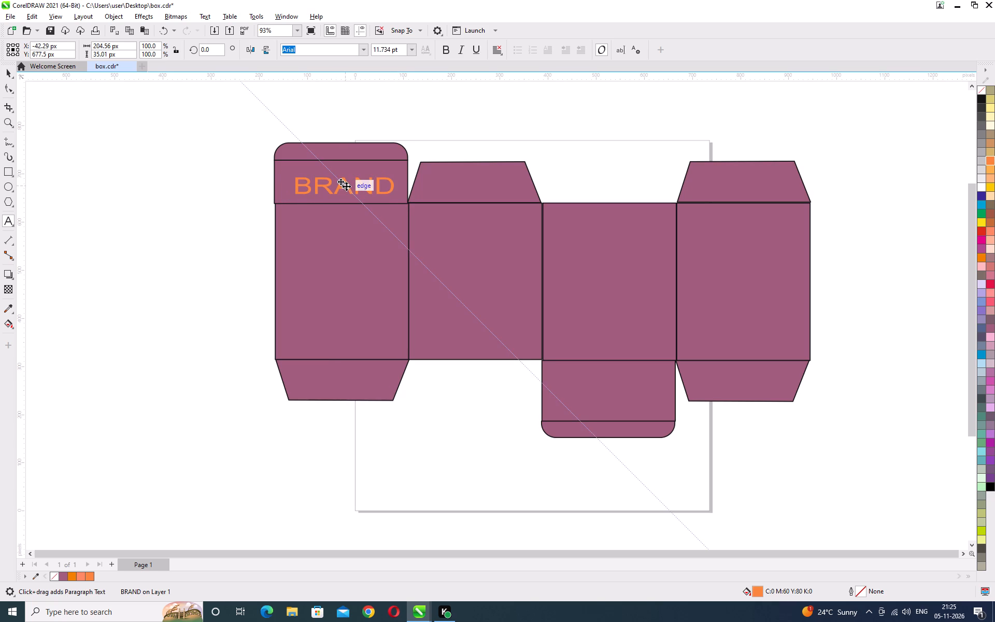
left_click_drag(346, 186, 343, 186)
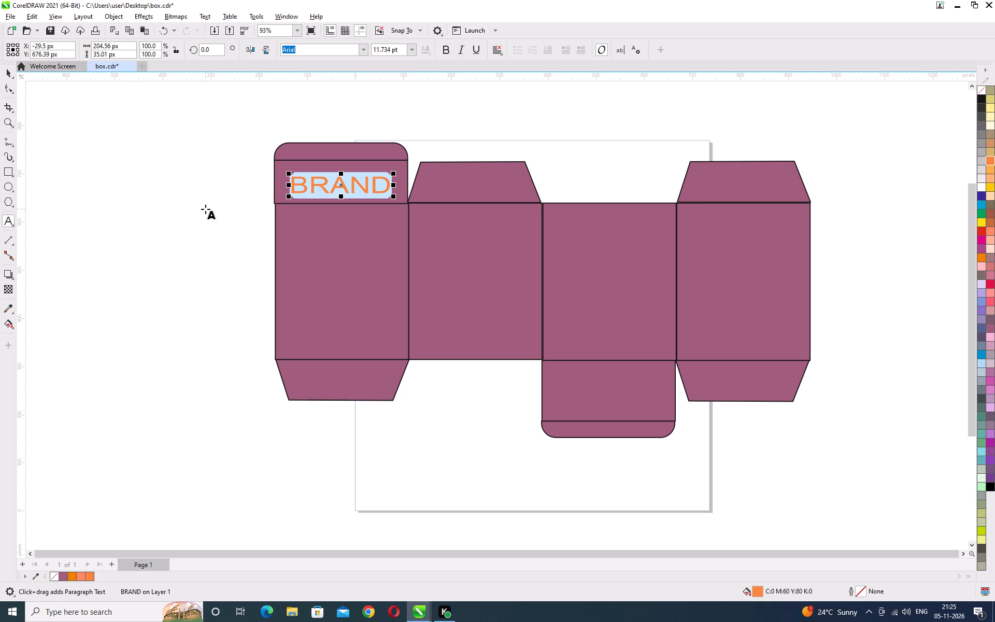
left_click(9, 70)
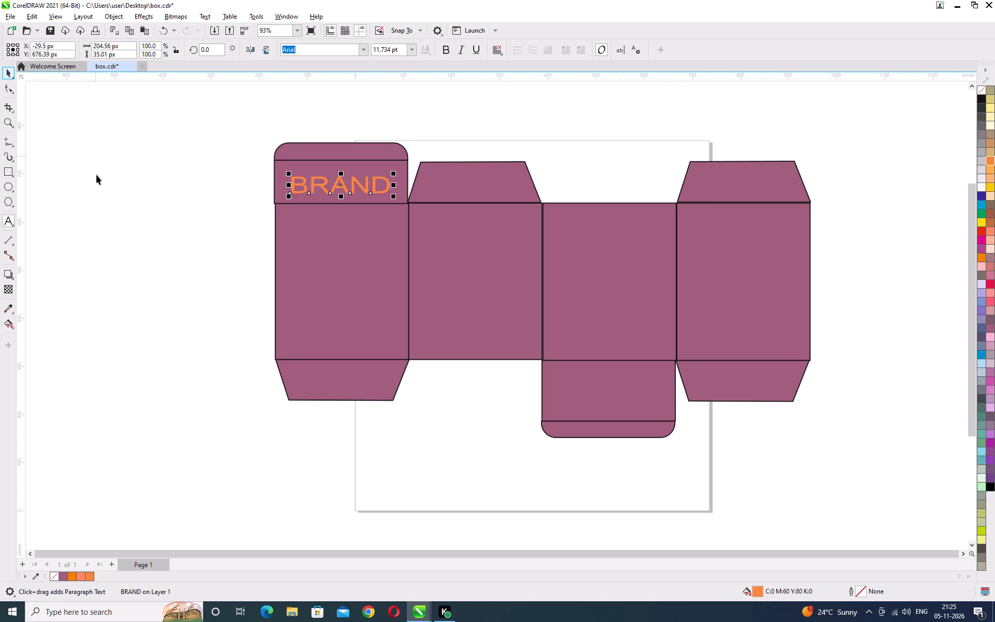
left_click(96, 175)
Copy the BRAND text from the flap and place the duplicate centred near the top of the second panel.
left_click(334, 182)
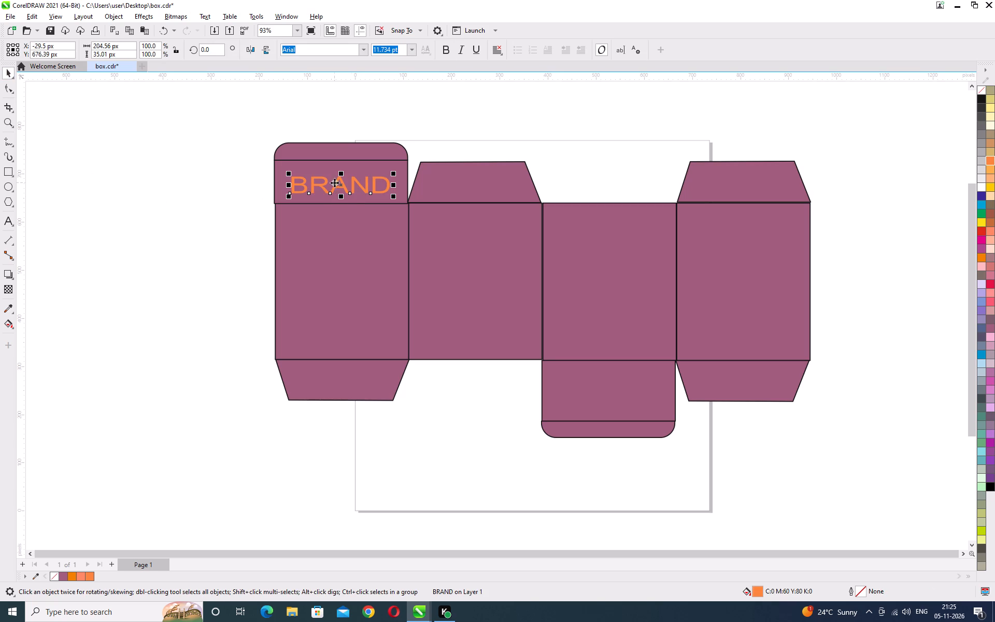
key("ctrl+c")
key("ctrl+v")
left_click_drag(339, 184, 475, 233)
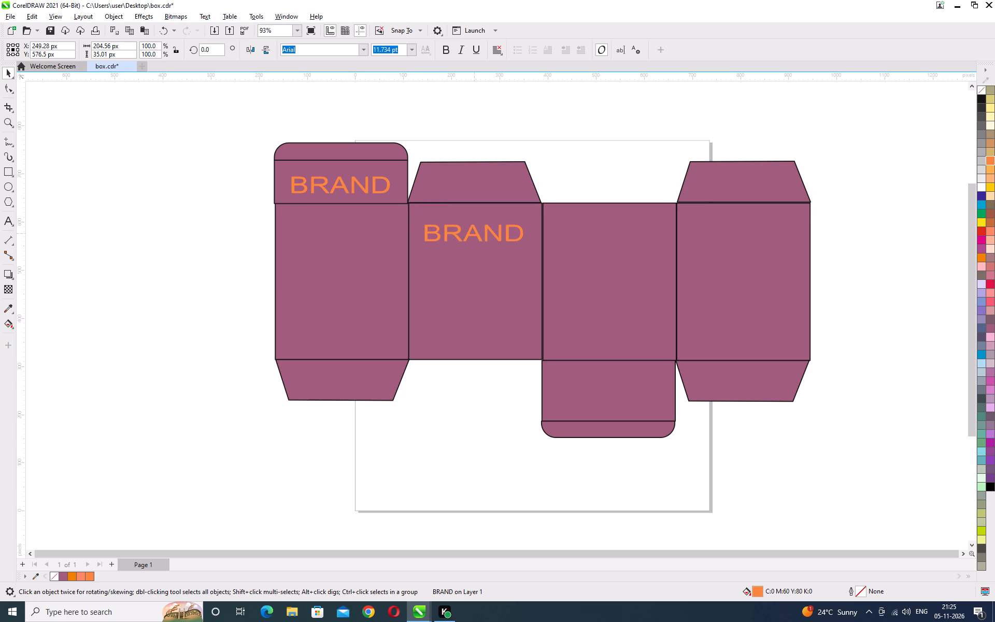
left_click_drag(475, 233, 473, 227)
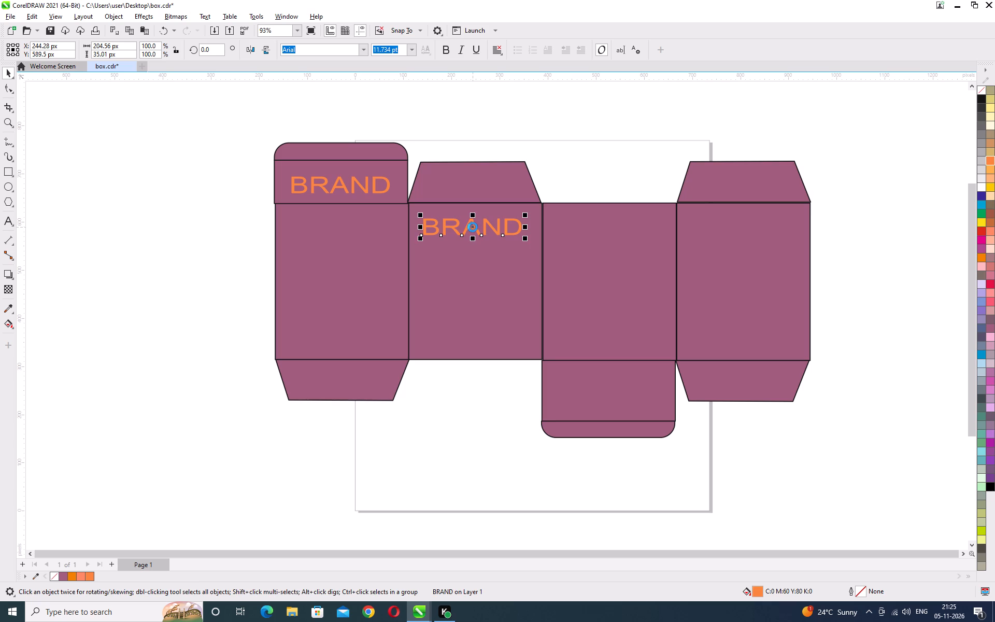
Copy the second panel's BRAND text and place the duplicate centred on the third panel's rectangular bottom flap.
key("ctrl+c")
key("ctrl+v")
left_click_drag(473, 227, 518, 283)
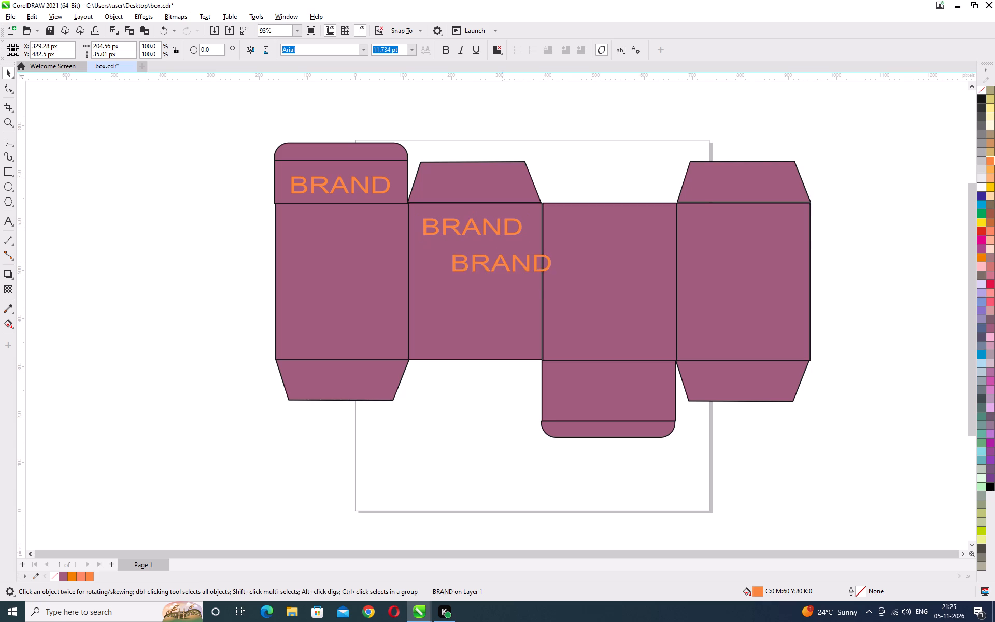
left_click_drag(518, 283, 616, 380)
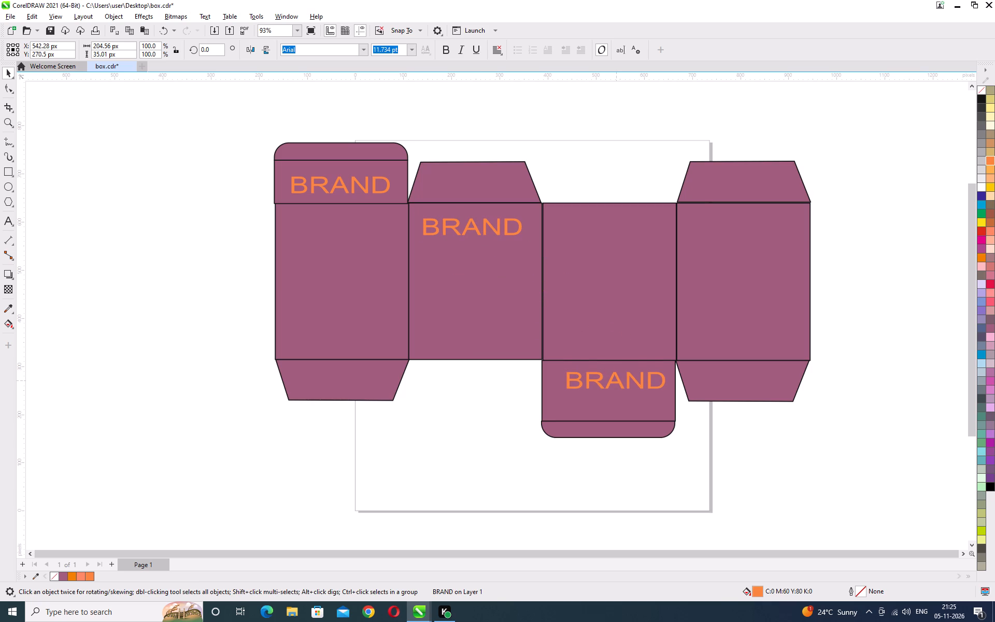
left_click_drag(616, 380, 611, 390)
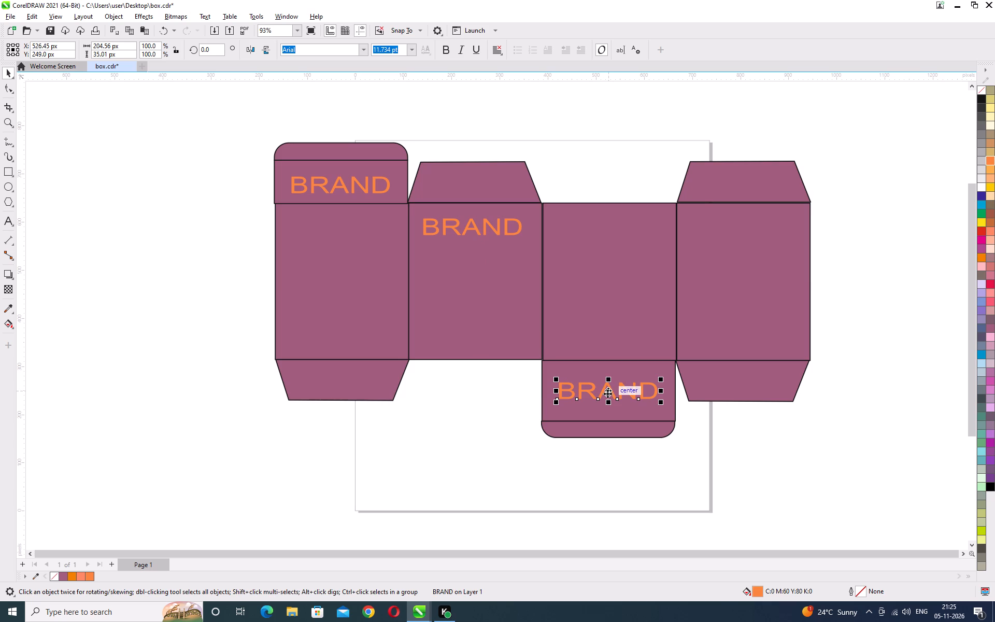
Copy the BRAND text from the third panel's bottom flap and place the duplicate near the top of the fourth panel, about centred.
key("ctrl+c")
key("ctrl+v")
left_click_drag(607, 391, 629, 376)
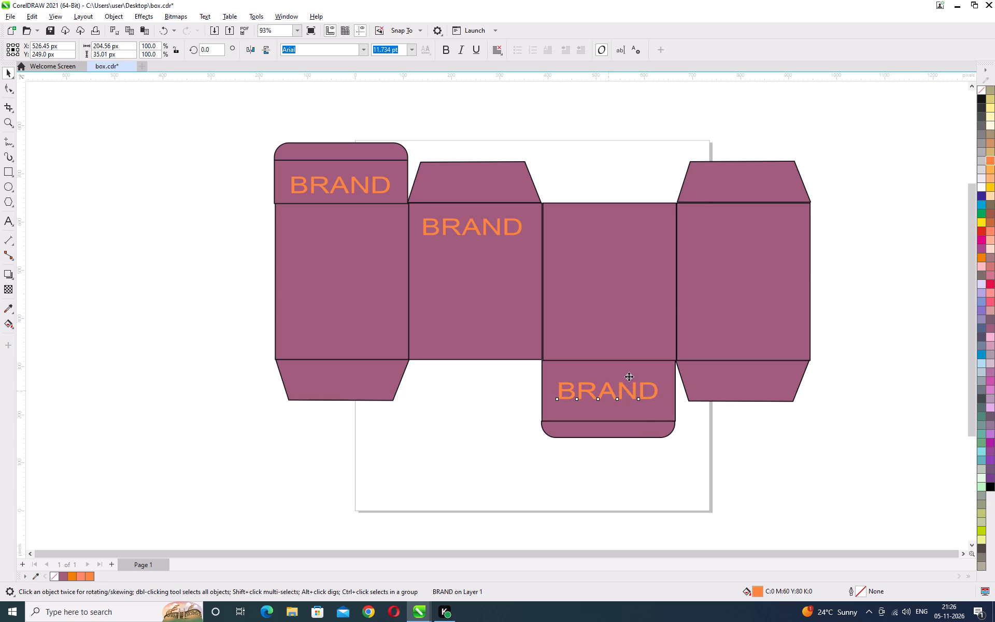
left_click_drag(629, 376, 740, 224)
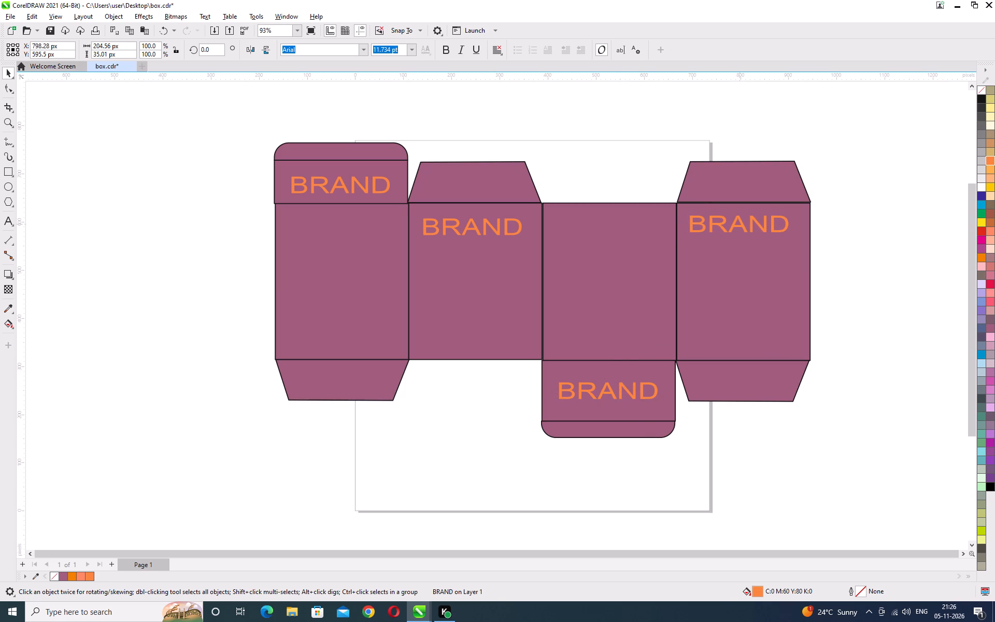
left_click_drag(740, 224, 737, 226)
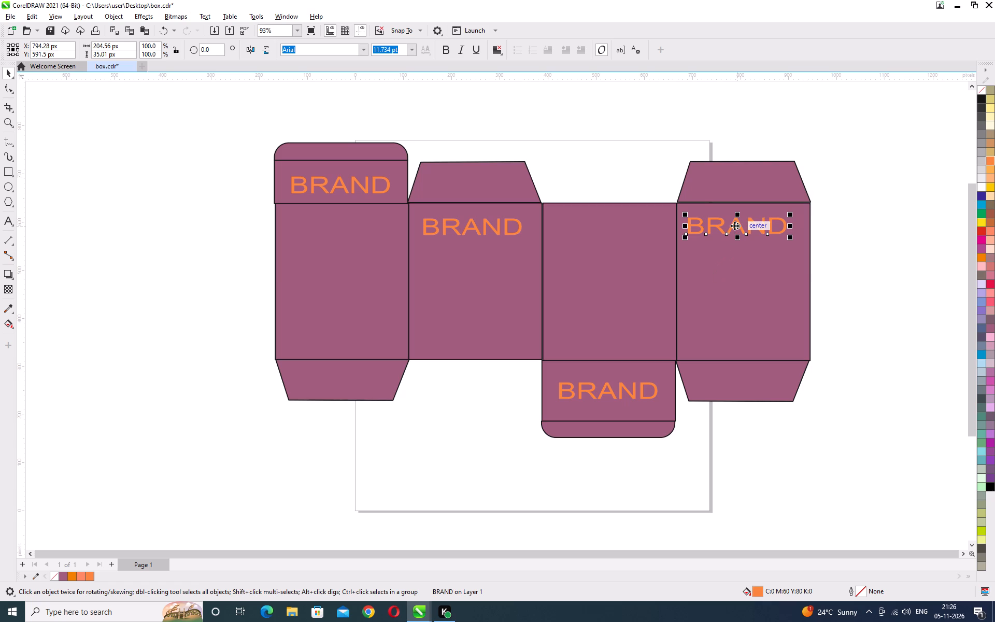
Duplicate the fourth panel's BRAND text onto the first panel, fill it white and position it centred near that panel's top edge.
key("ctrl+c")
key("ctrl+v")
left_click_drag(735, 226, 447, 265)
left_click_drag(447, 265, 348, 279)
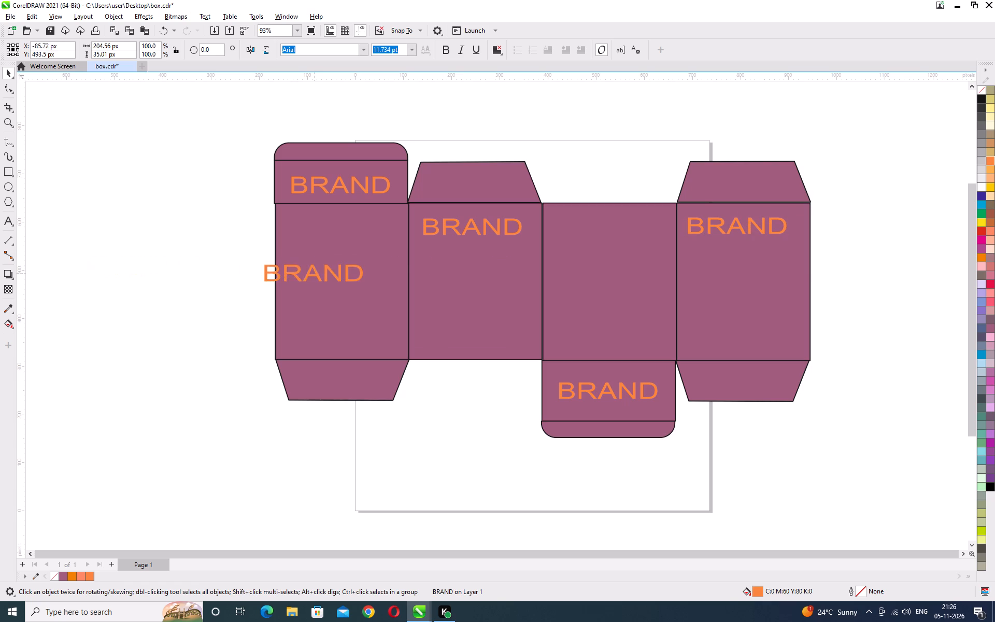
left_click_drag(348, 279, 347, 281)
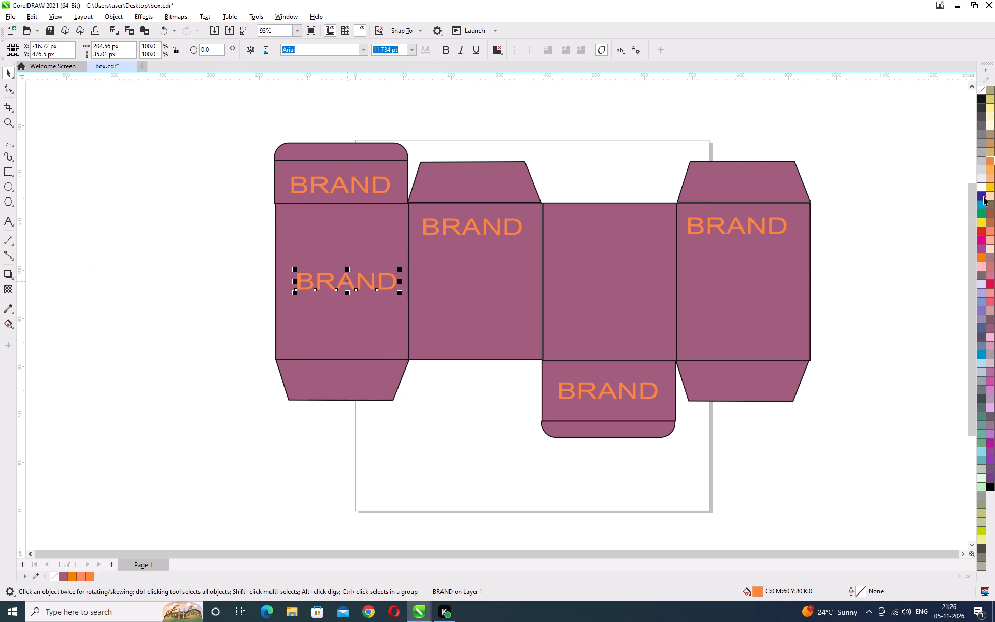
left_click(982, 185)
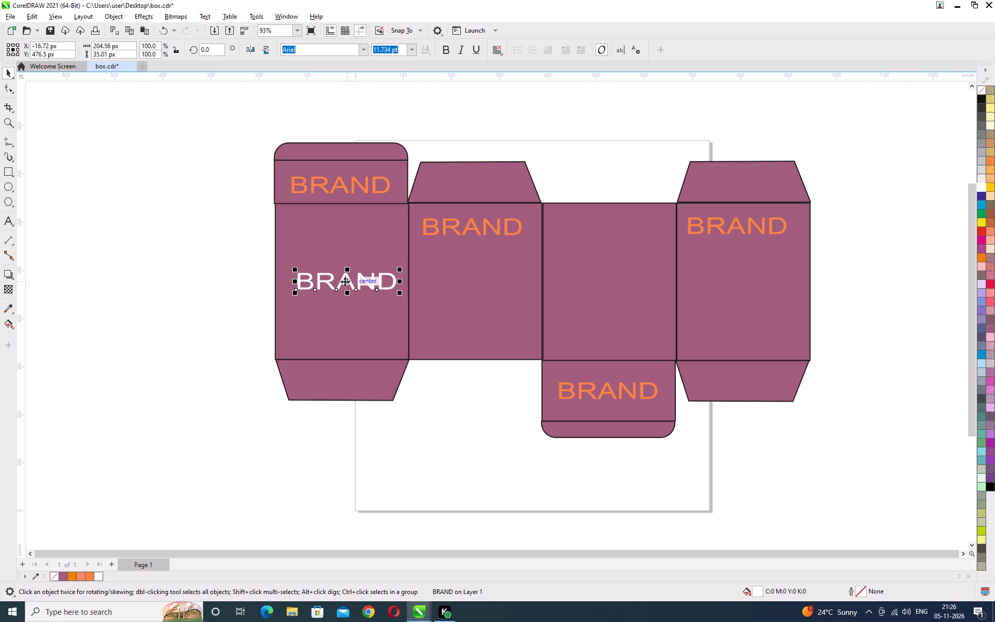
left_click_drag(349, 282, 353, 259)
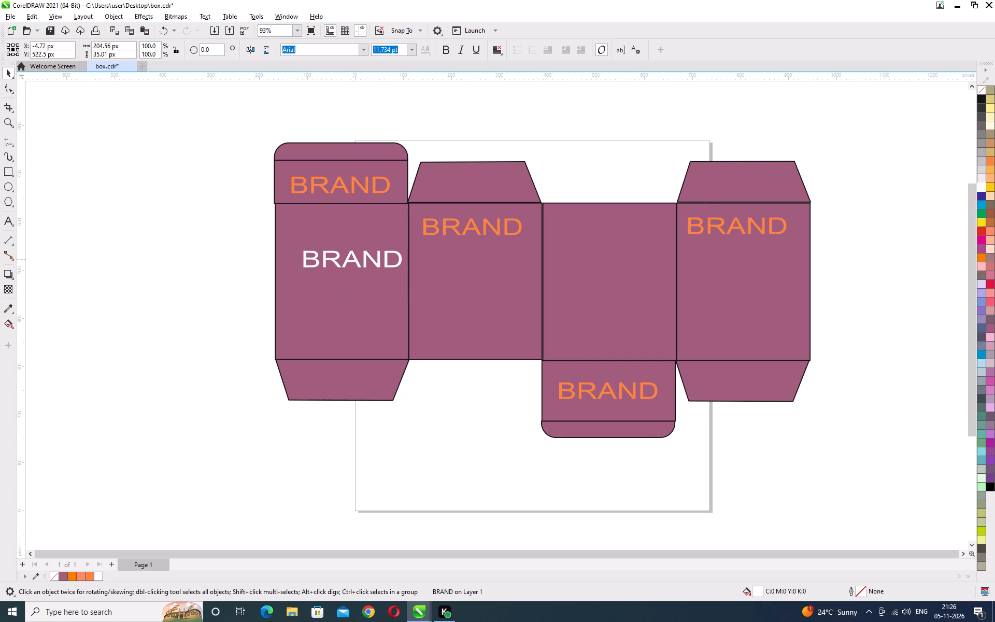
left_click_drag(353, 259, 344, 225)
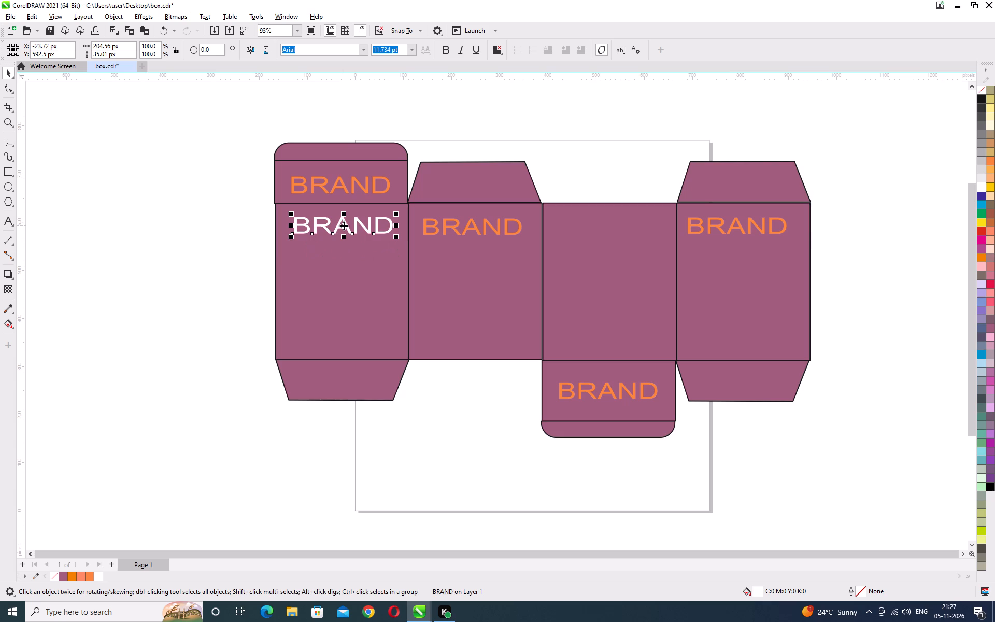
Copy the first panel's white BRAND text, place the duplicate near the top of the third panel and leave it deselected.
key("ctrl+c")
key("ctrl+v")
left_click_drag(343, 225, 613, 235)
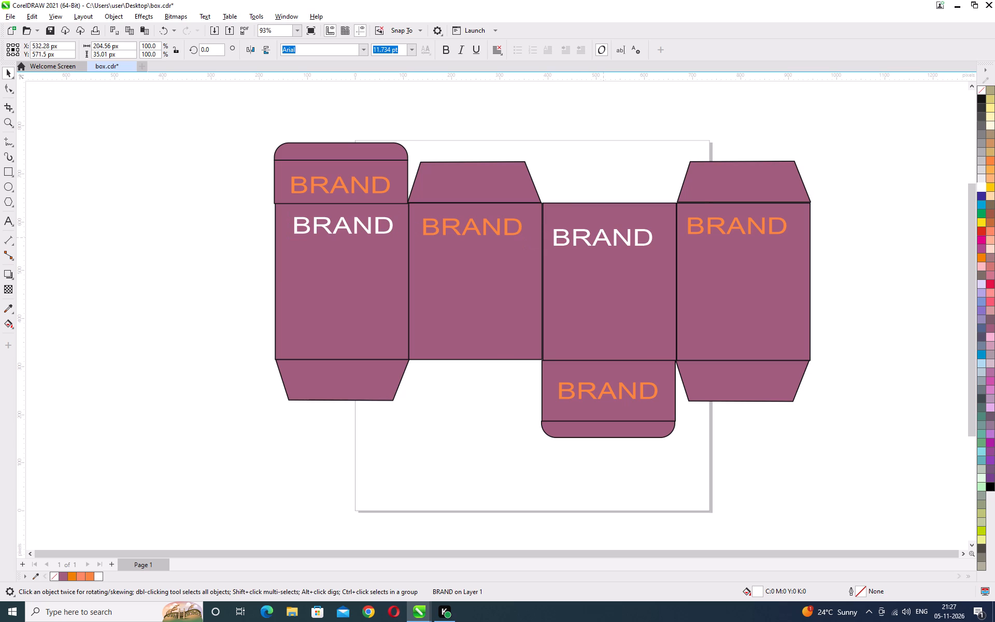
left_click_drag(613, 235, 617, 227)
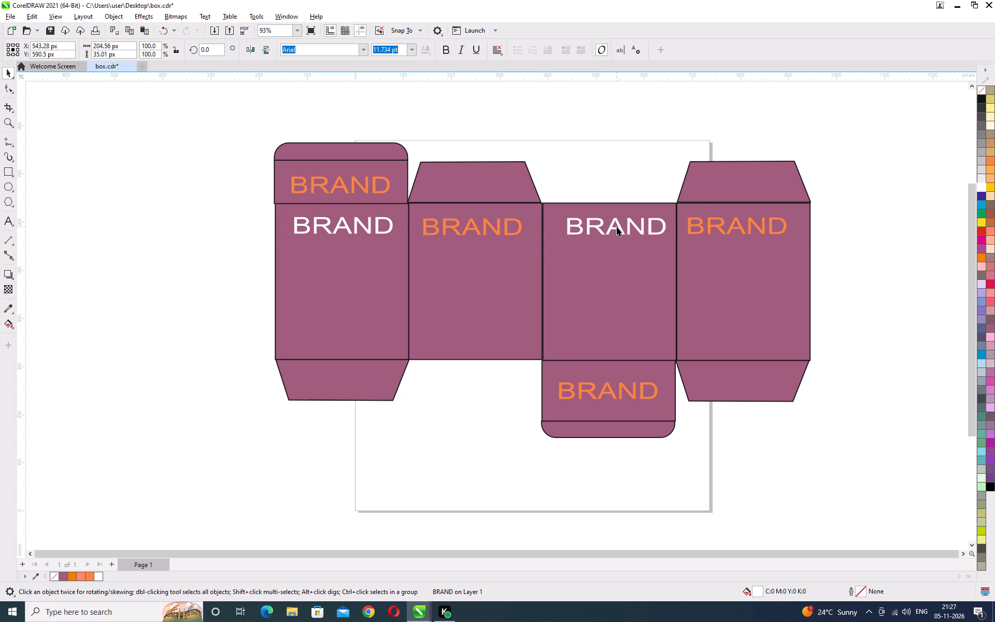
left_click(152, 252)
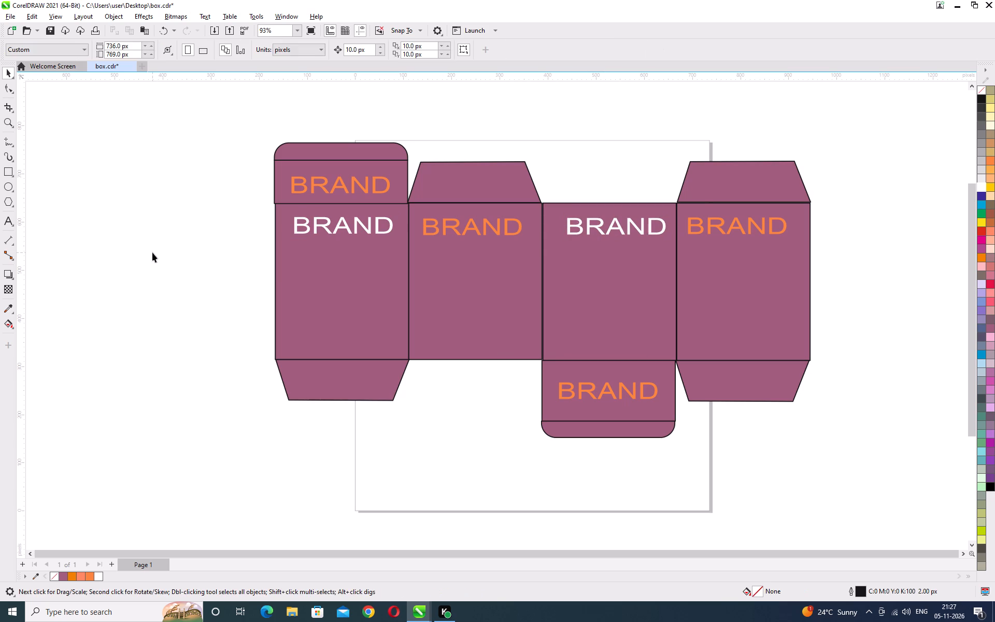
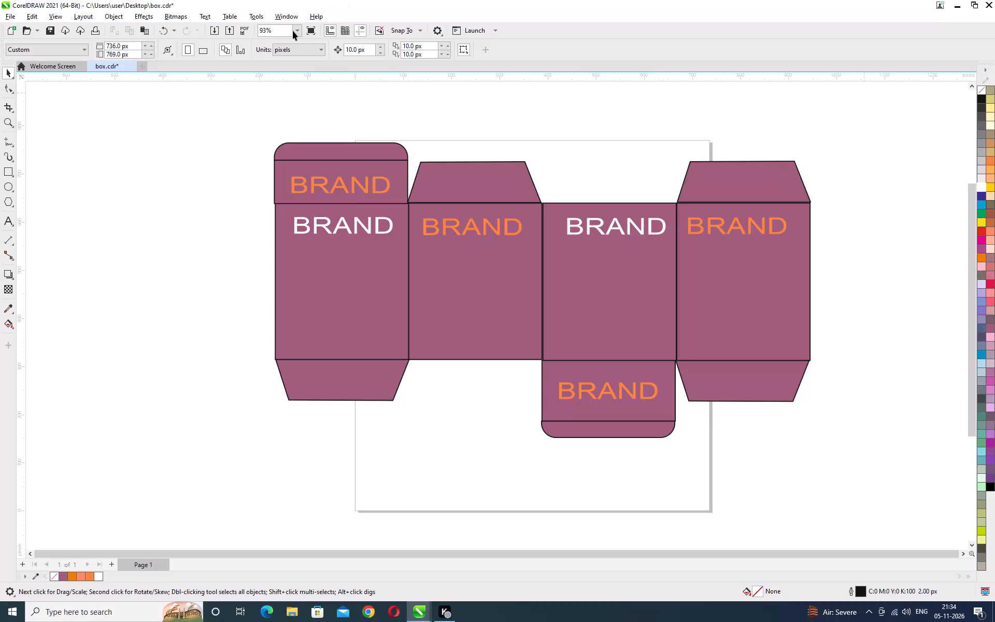
Create a new single-page CMYK document, 736 by 769 px at 300 dpi, keeping the default name.
left_click(16, 32)
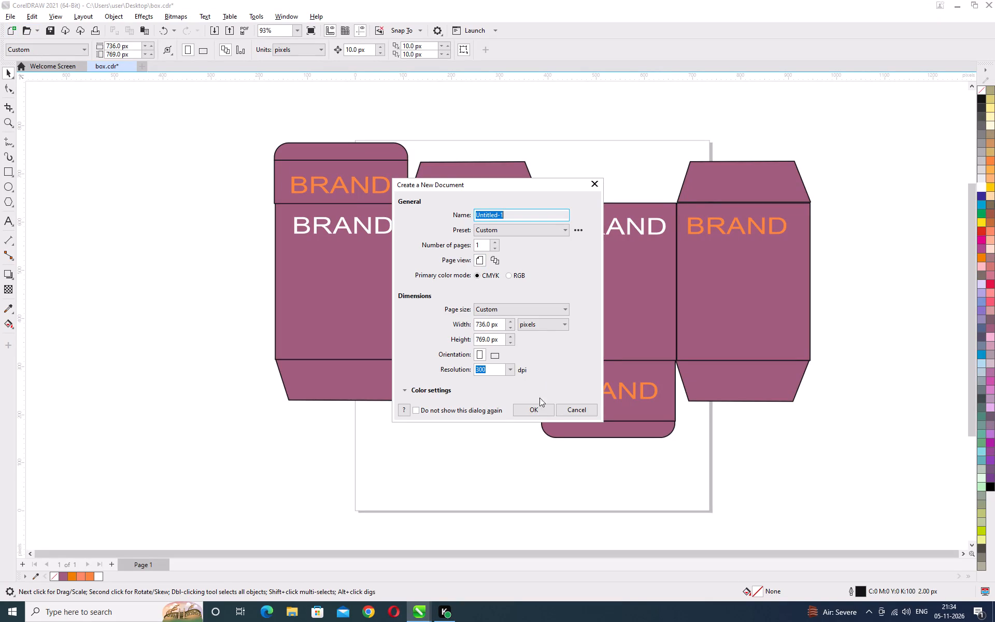
left_click(532, 411)
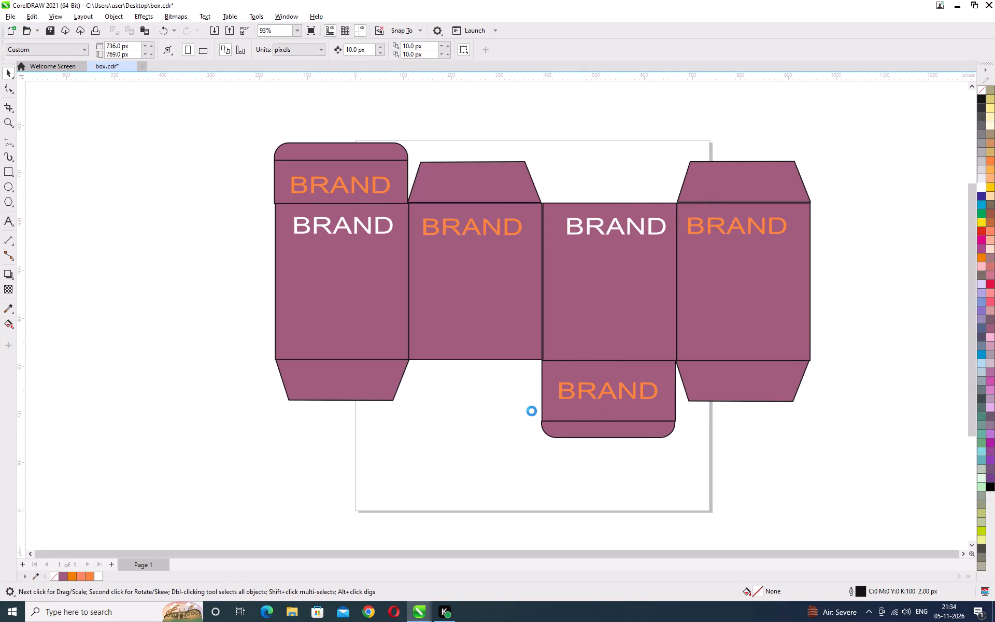
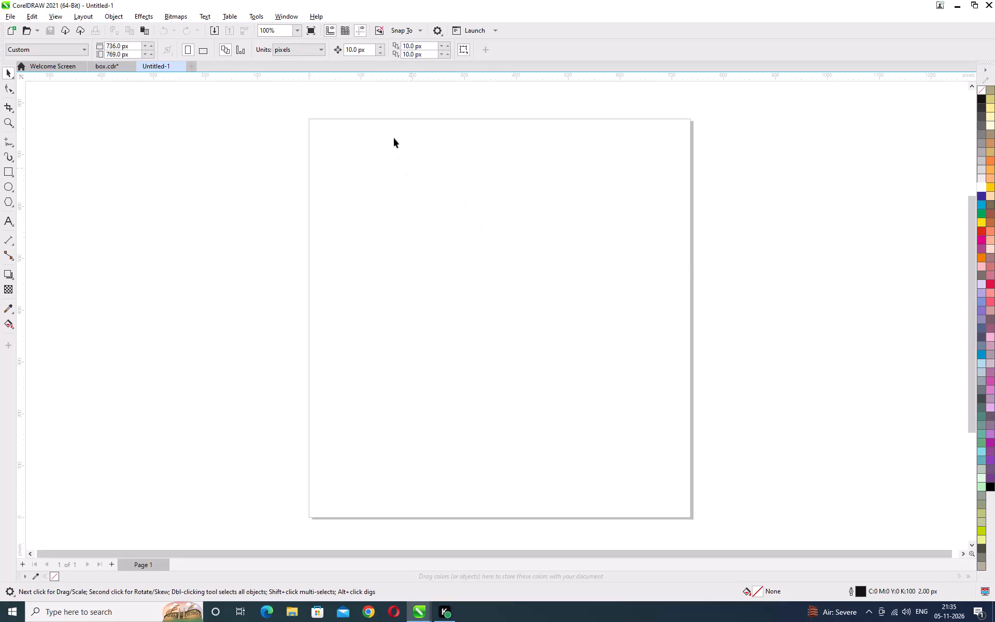
Change the page size of the new document to A4 and fit the whole page in view.
left_click(68, 46)
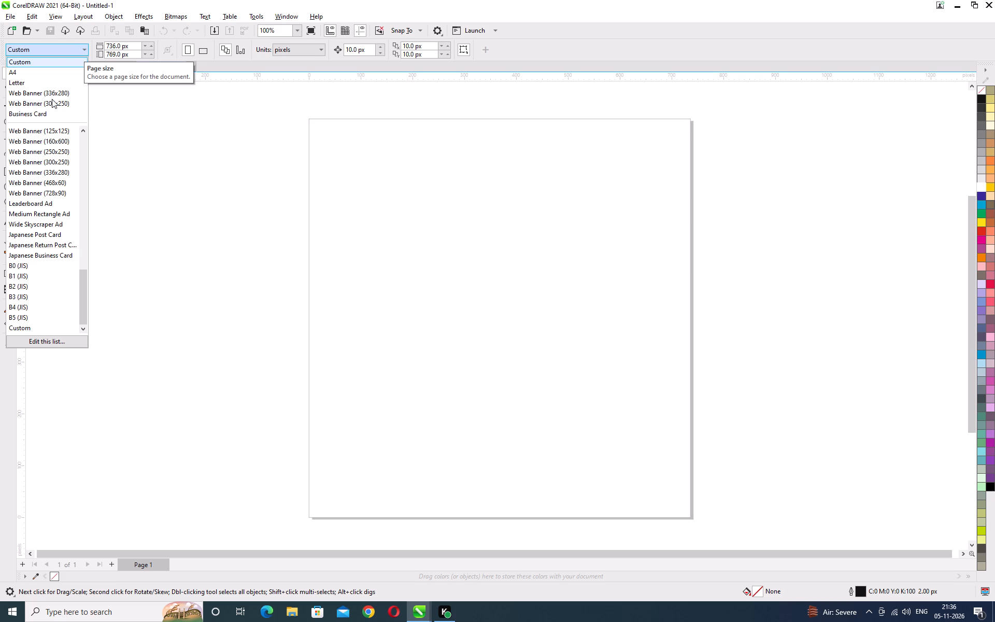
left_click(19, 74)
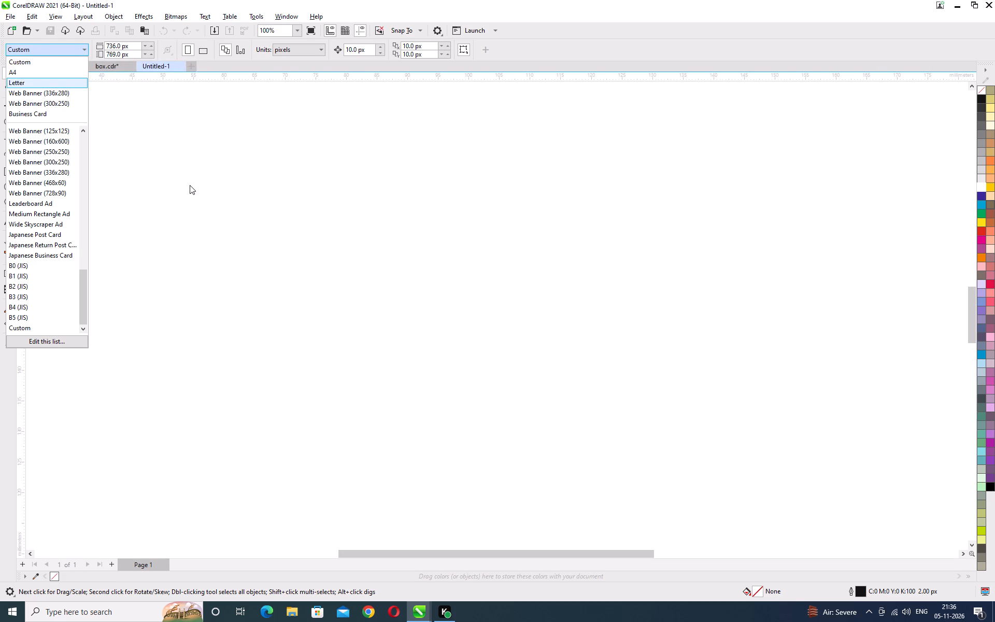
left_click(246, 185)
left_click(11, 122)
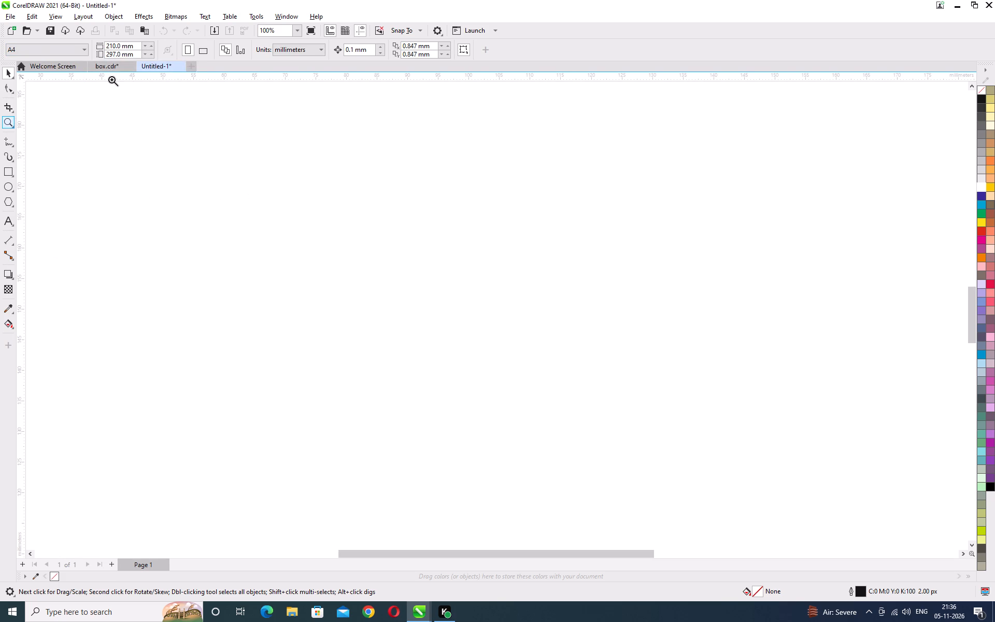
left_click(179, 47)
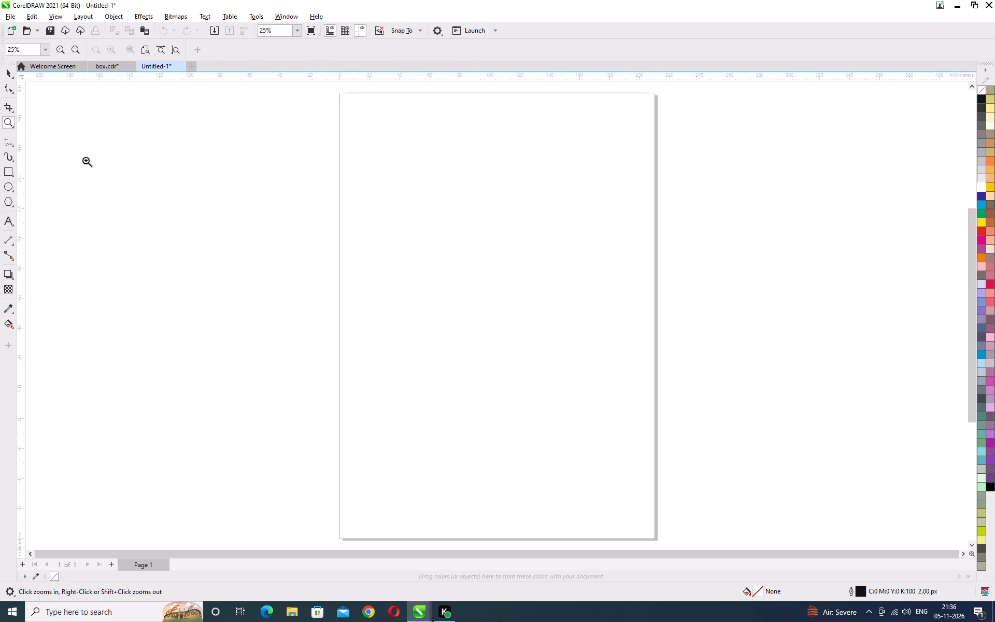
left_click(8, 75)
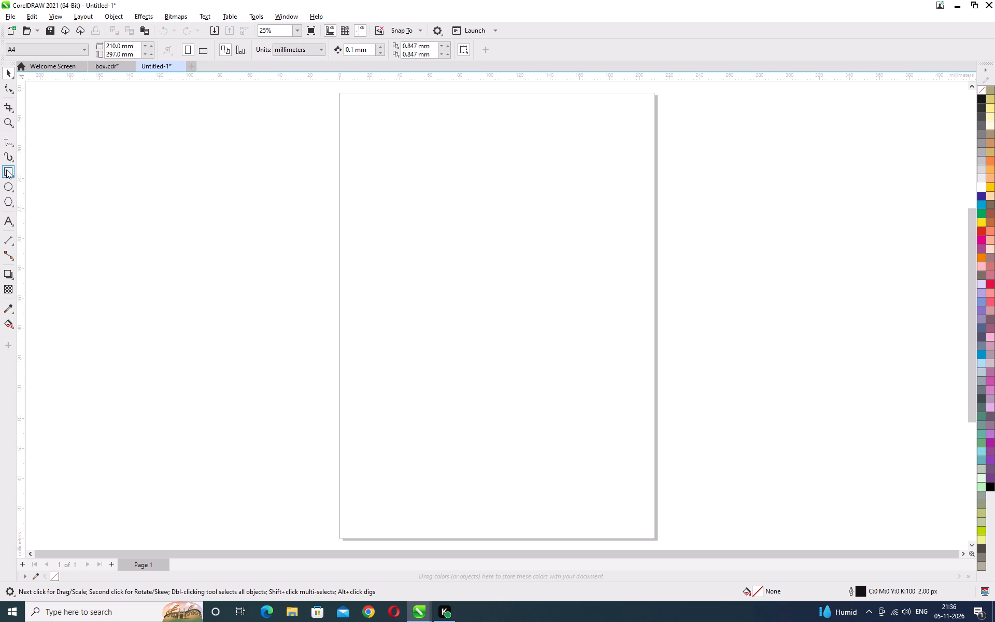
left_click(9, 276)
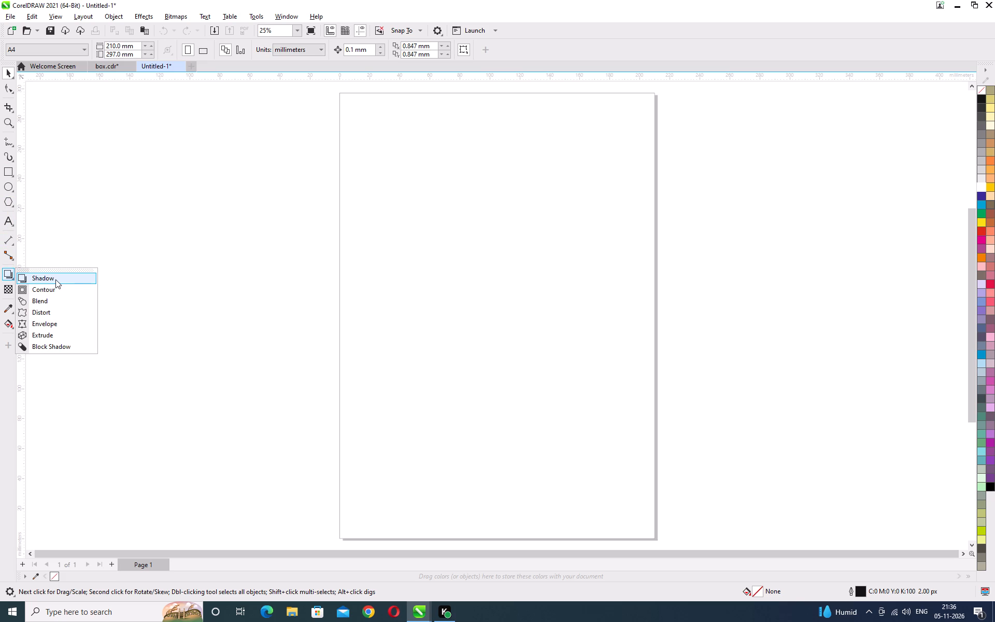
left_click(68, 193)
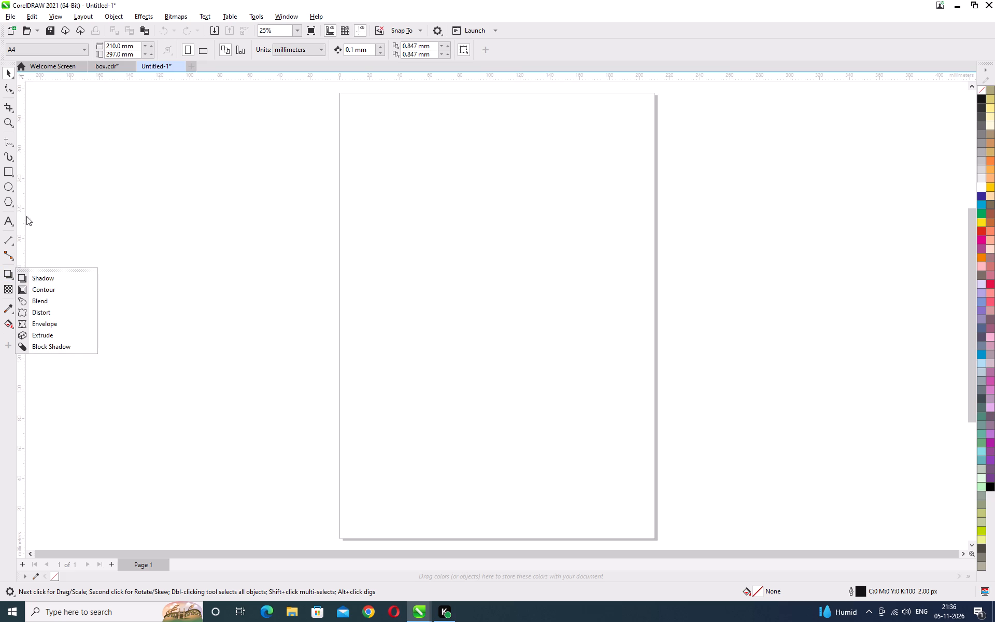
Add the artistic text ANIMATION in the empty area to the left of the page, with its first letter corrected to a capital.
left_click(12, 221)
left_click(206, 250)
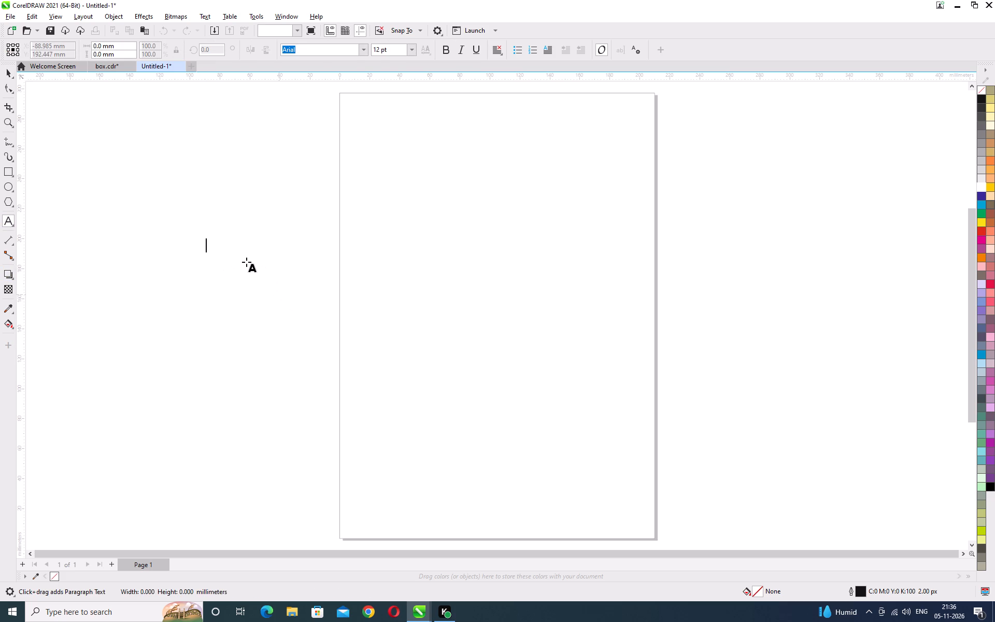
key("shift+a")
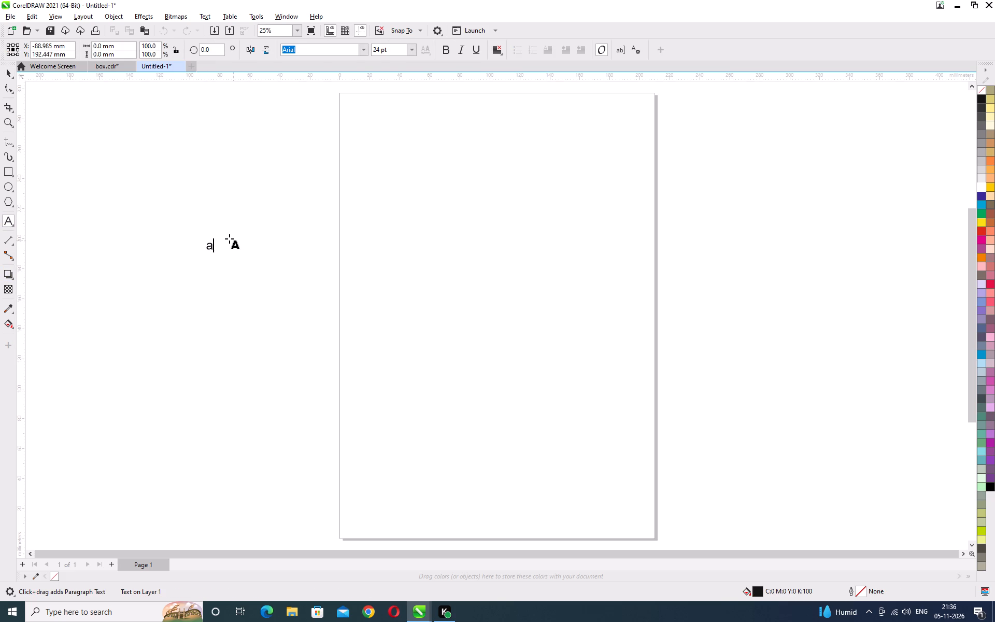
type("NIM")
key("a")
key("t")
type("ION")
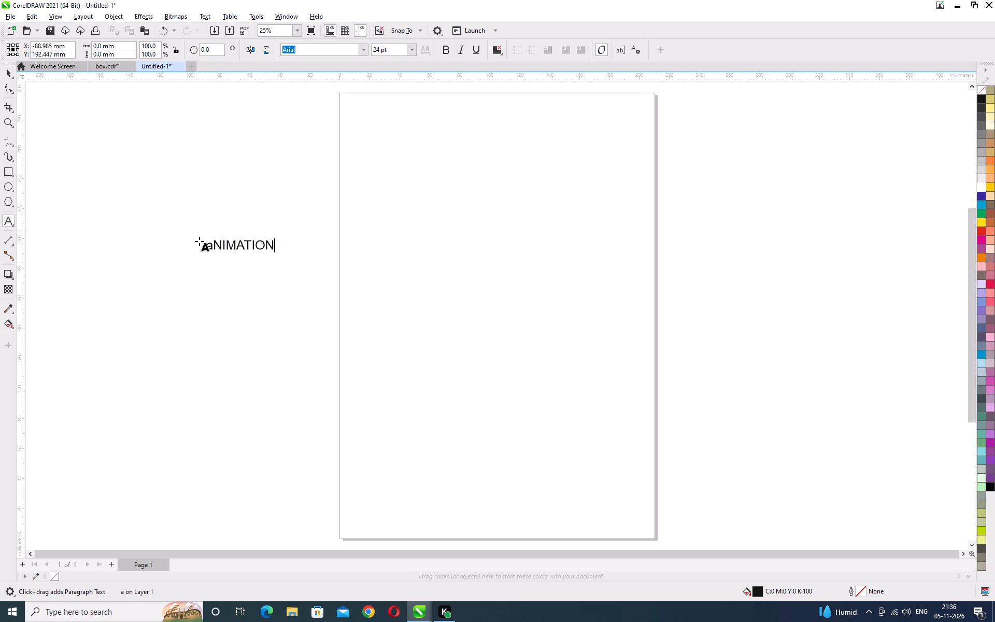
left_click_drag(210, 244, 203, 245)
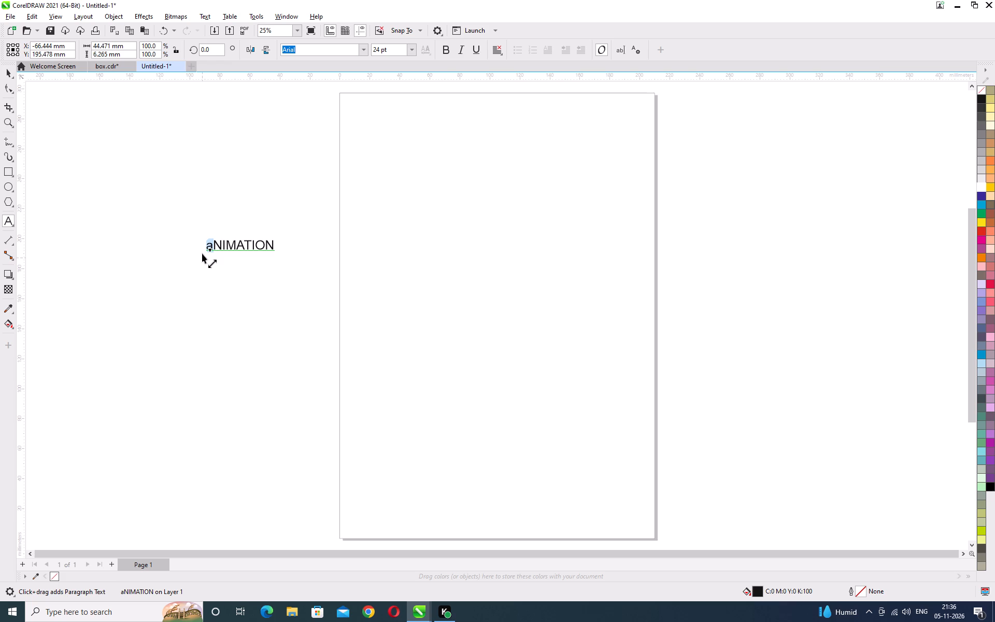
key("shift+a")
key("BackSpace")
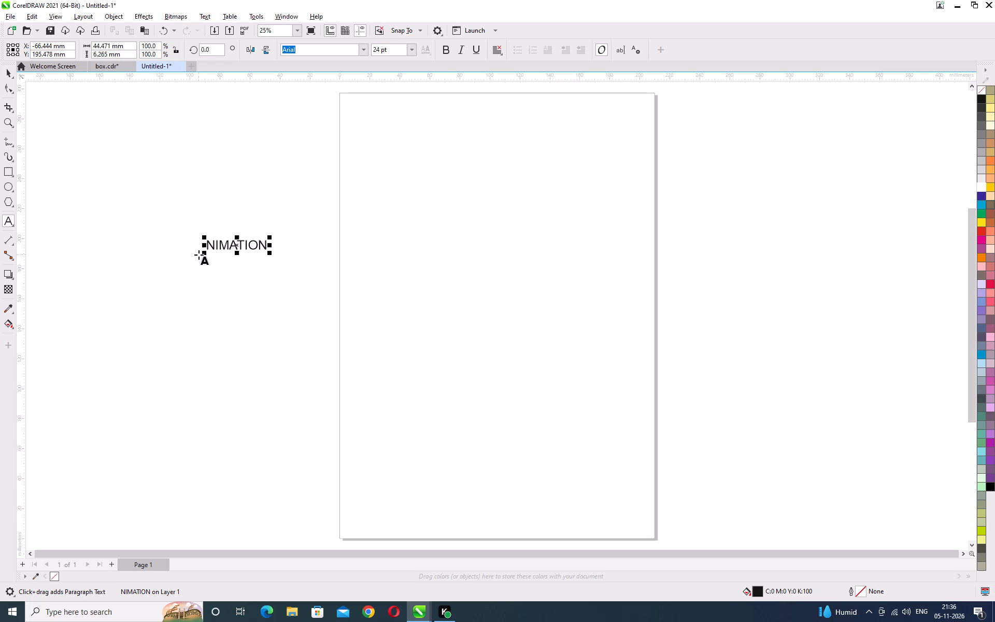
key("a")
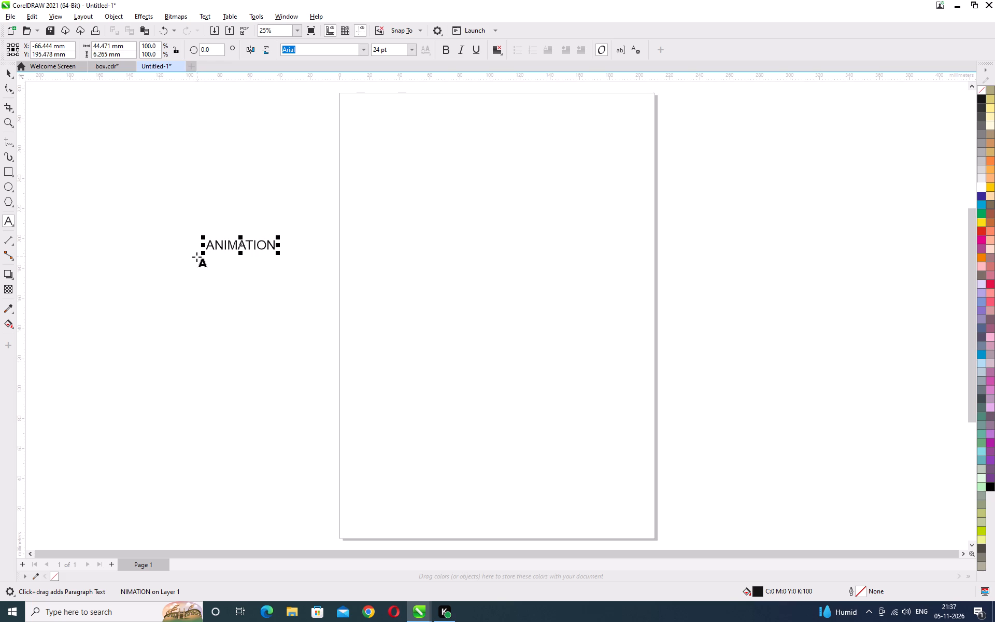
left_click(8, 74)
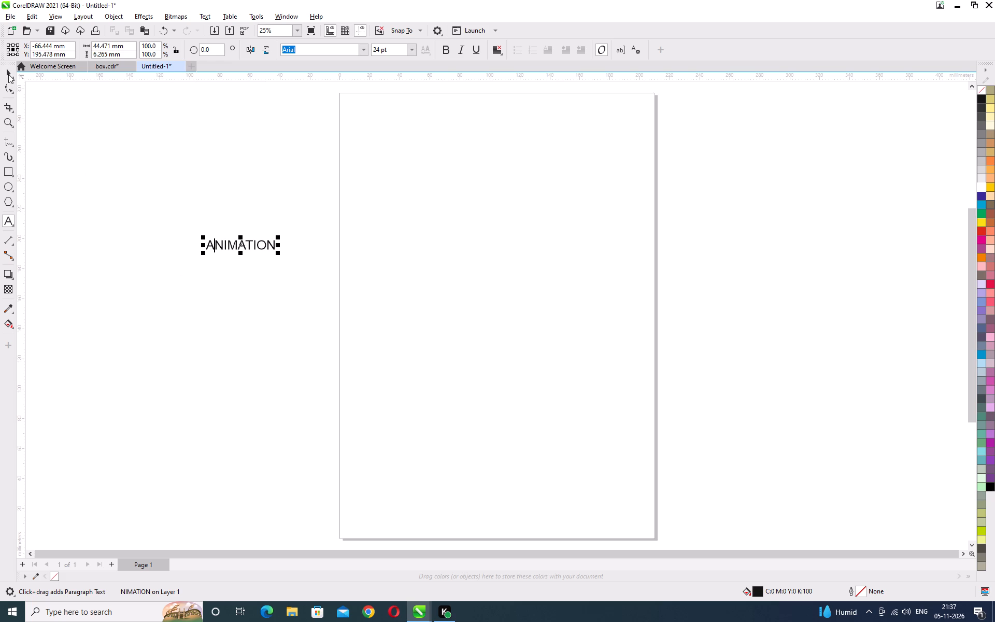
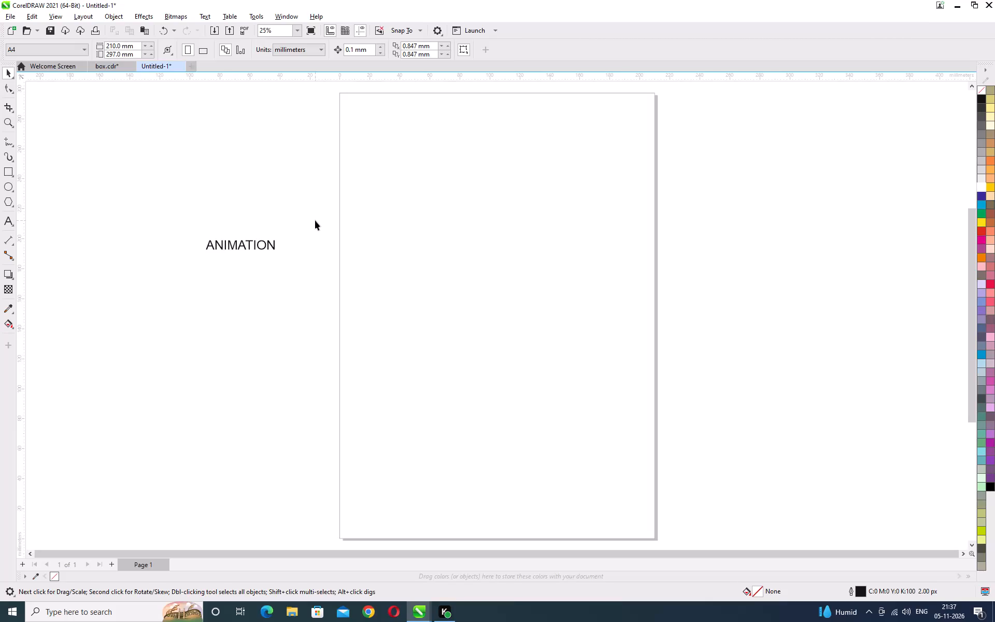
Enlarge the ANIMATION text to about 202 mm wide and 27 mm high, and make it bold.
left_click(273, 245)
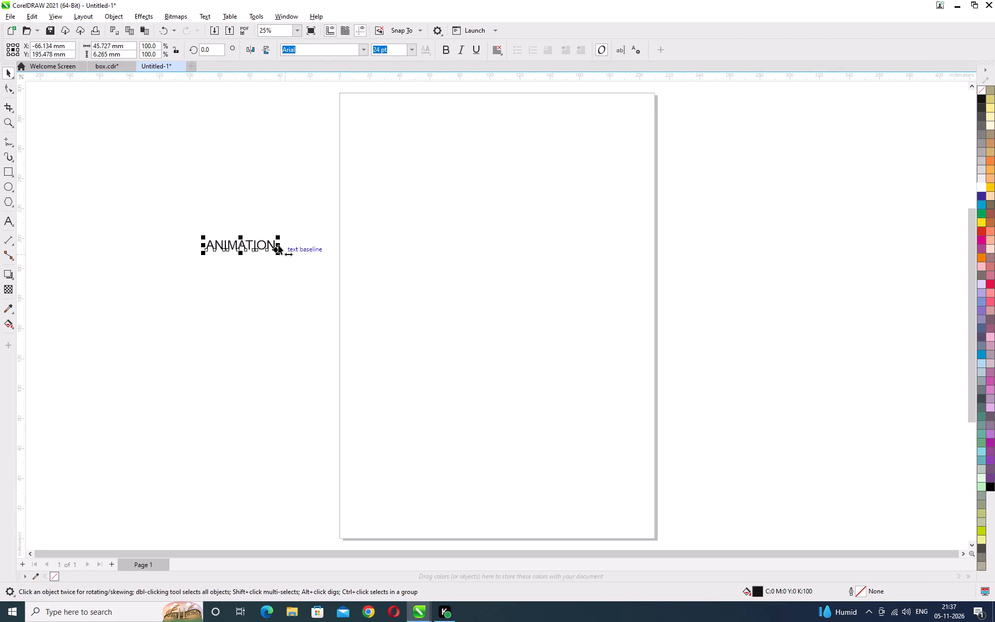
left_click_drag(278, 245, 420, 244)
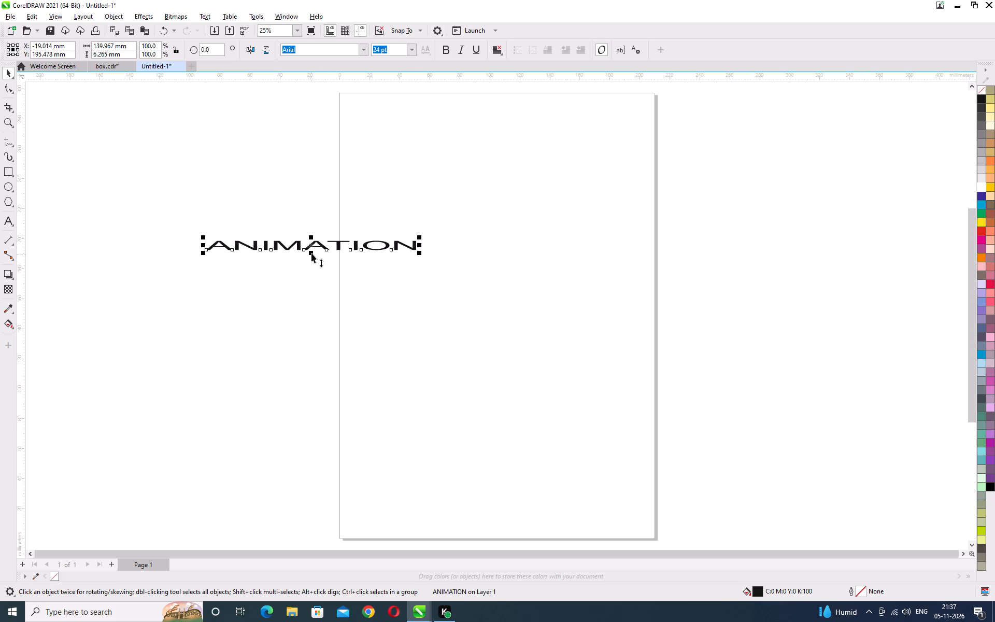
left_click_drag(312, 252, 321, 293)
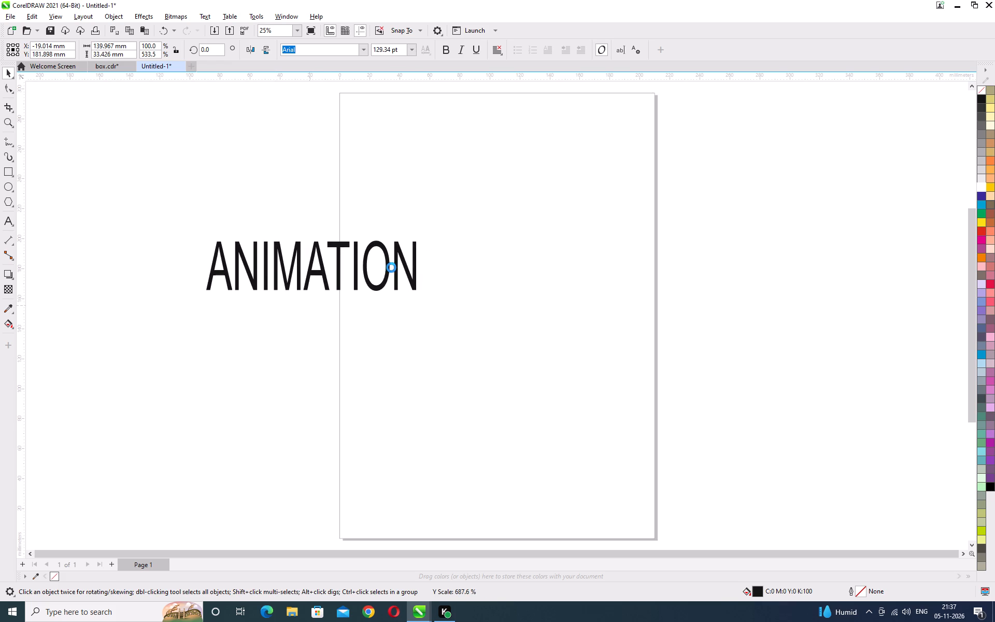
left_click_drag(419, 266, 506, 266)
left_click(451, 50)
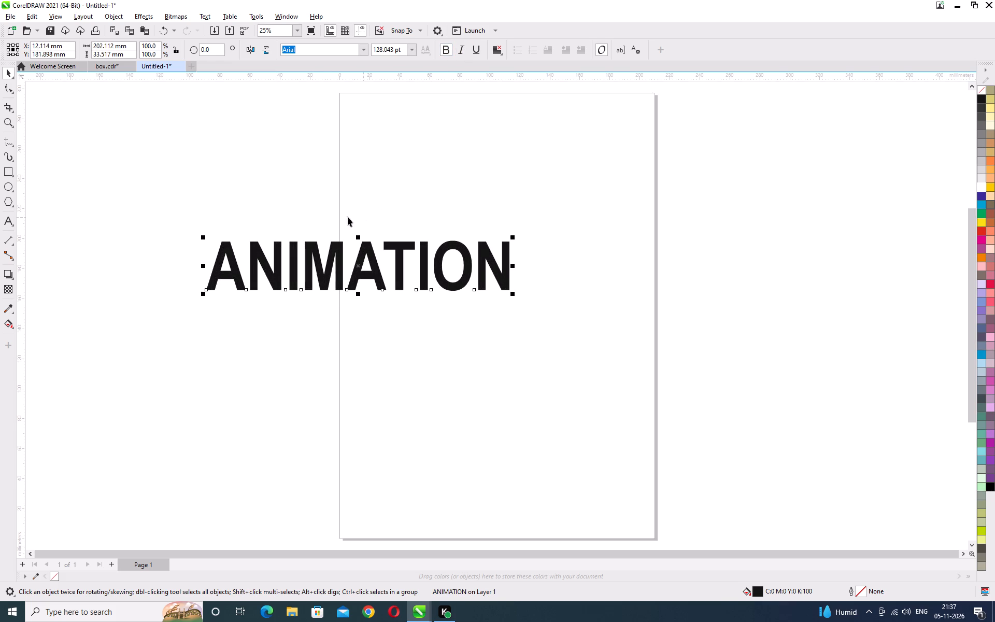
left_click(306, 219)
left_click(334, 253)
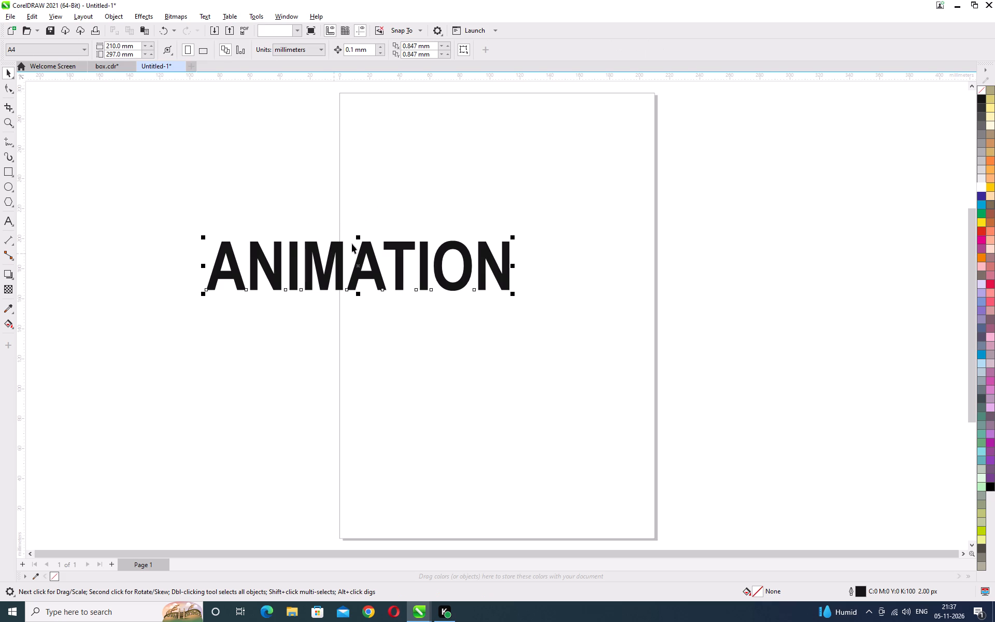
left_click_drag(359, 239, 359, 248)
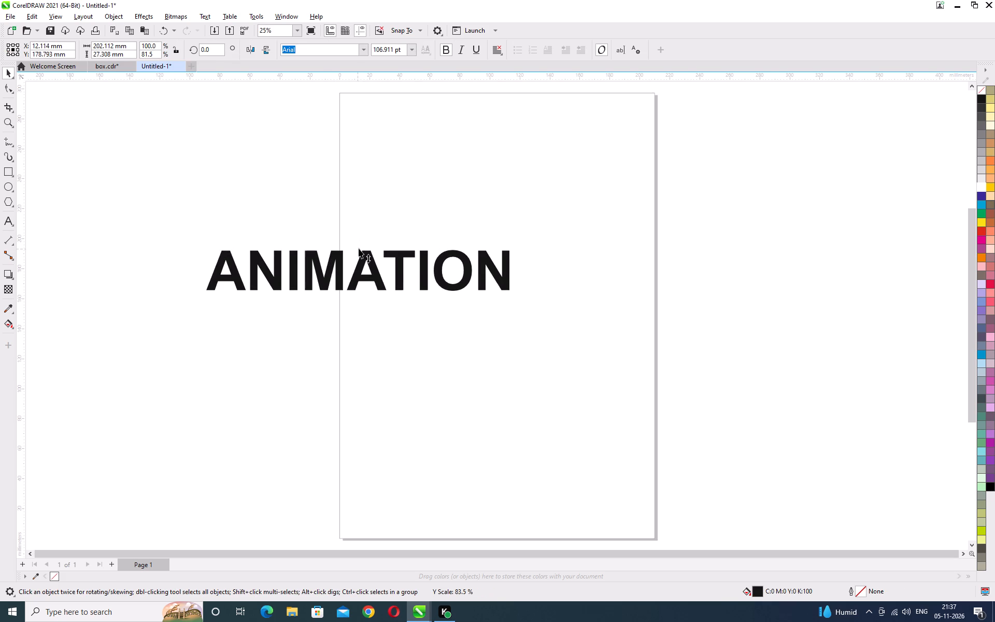
left_click_drag(359, 248, 359, 249)
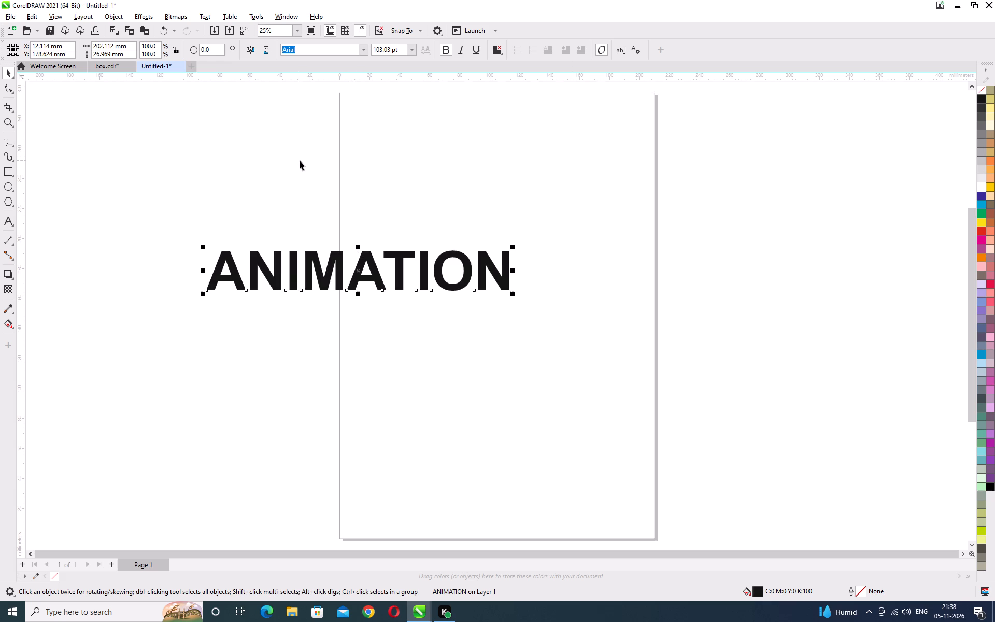
Add a drop shadow to the ANIMATION text, running from its left edge to the end of the last letter.
left_click(9, 272)
left_click(41, 280)
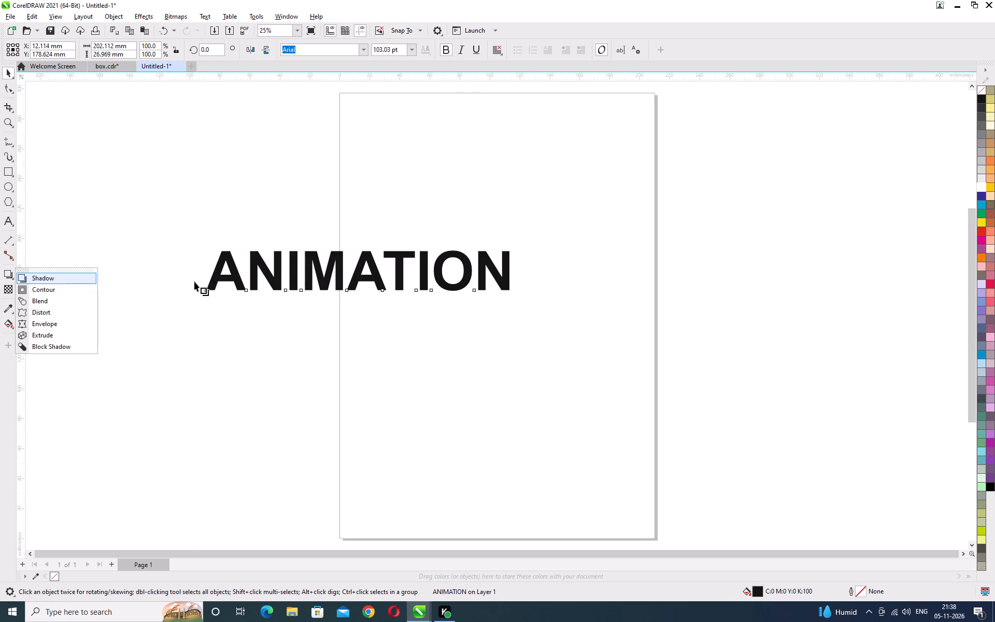
left_click_drag(207, 283, 508, 263)
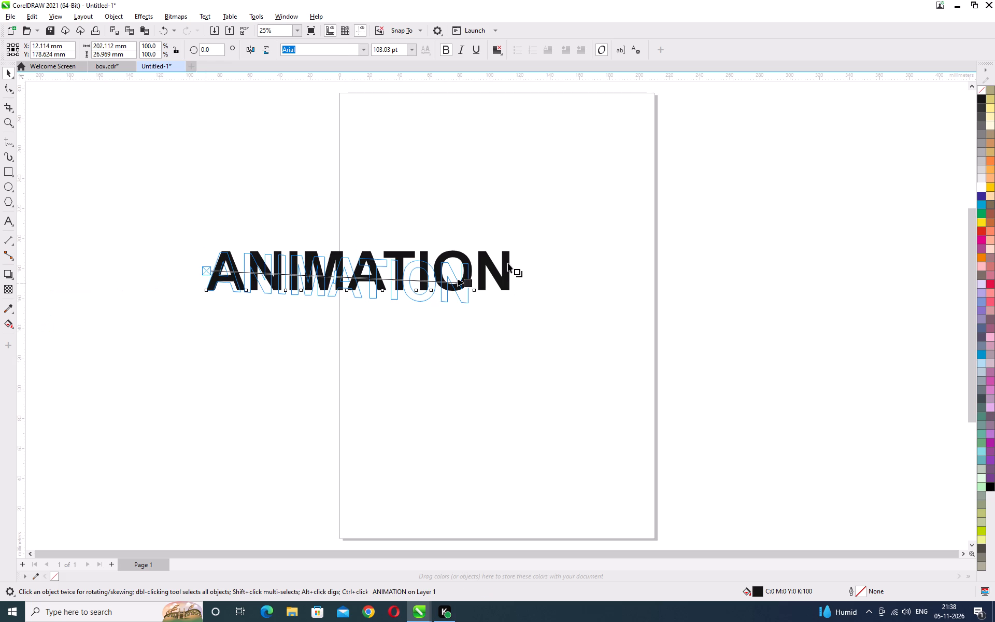
left_click_drag(508, 263, 509, 269)
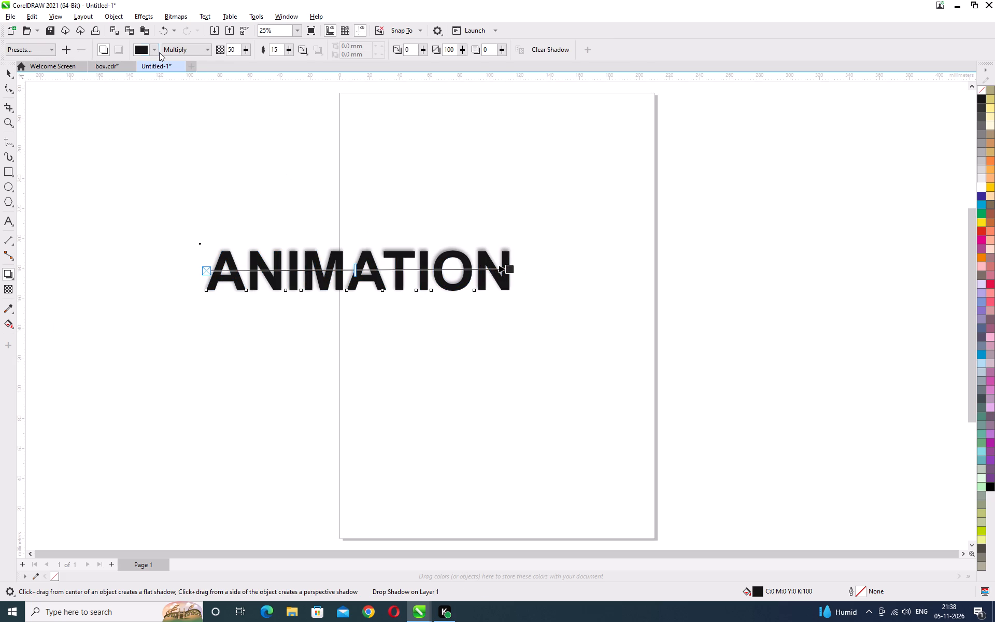
Recolour the text's drop shadow magenta and raise its opacity to 88.
left_click(159, 52)
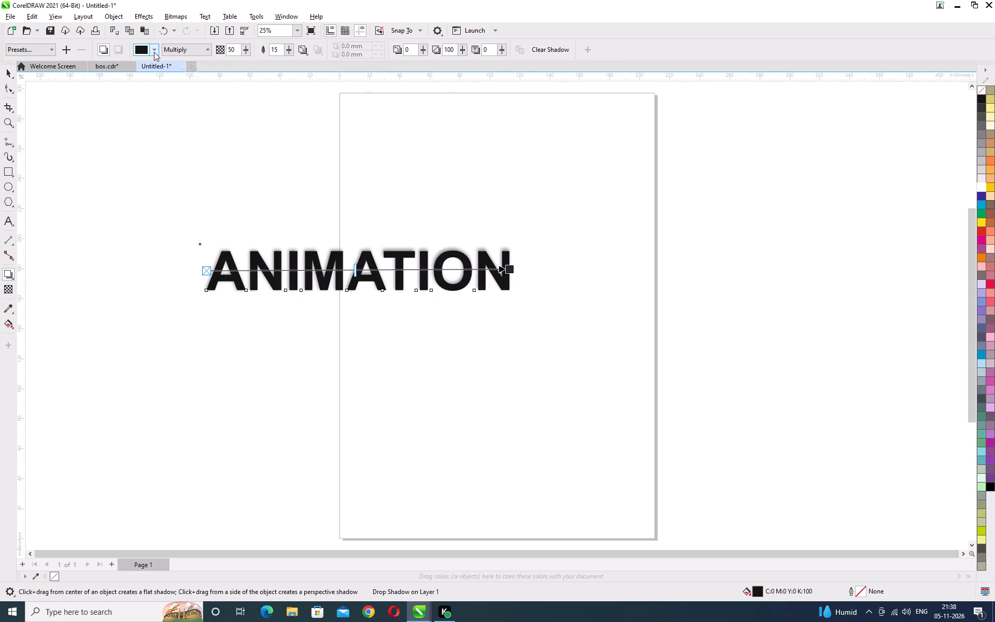
left_click(154, 52)
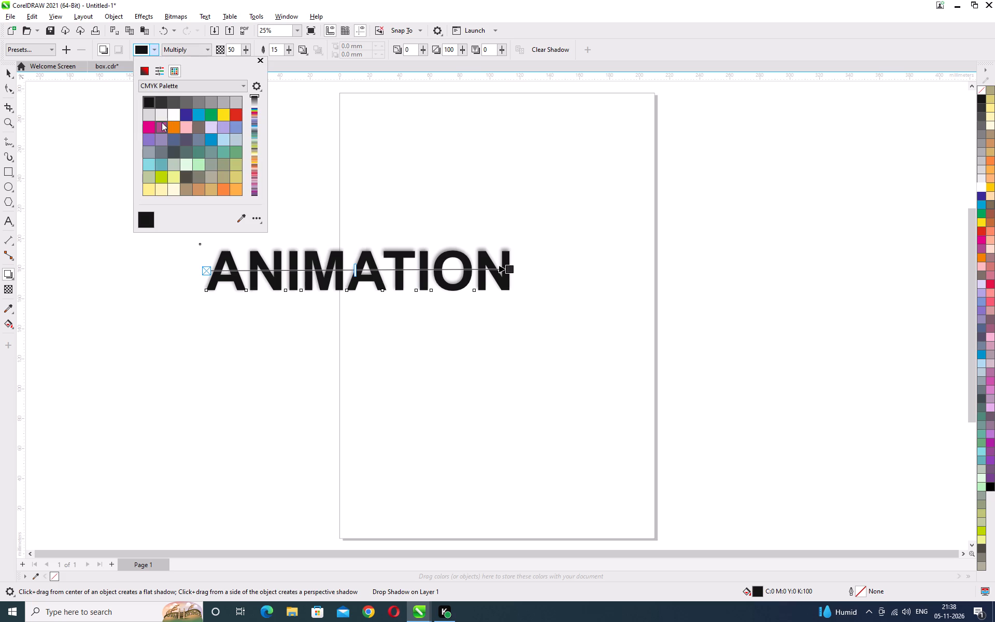
left_click(150, 127)
left_click(361, 191)
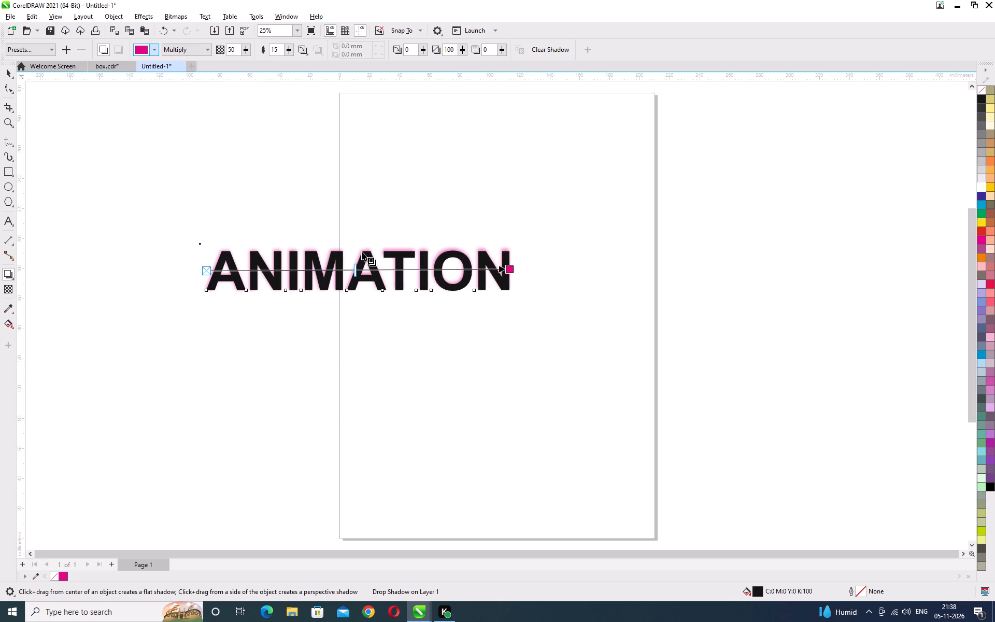
left_click_drag(357, 266, 467, 268)
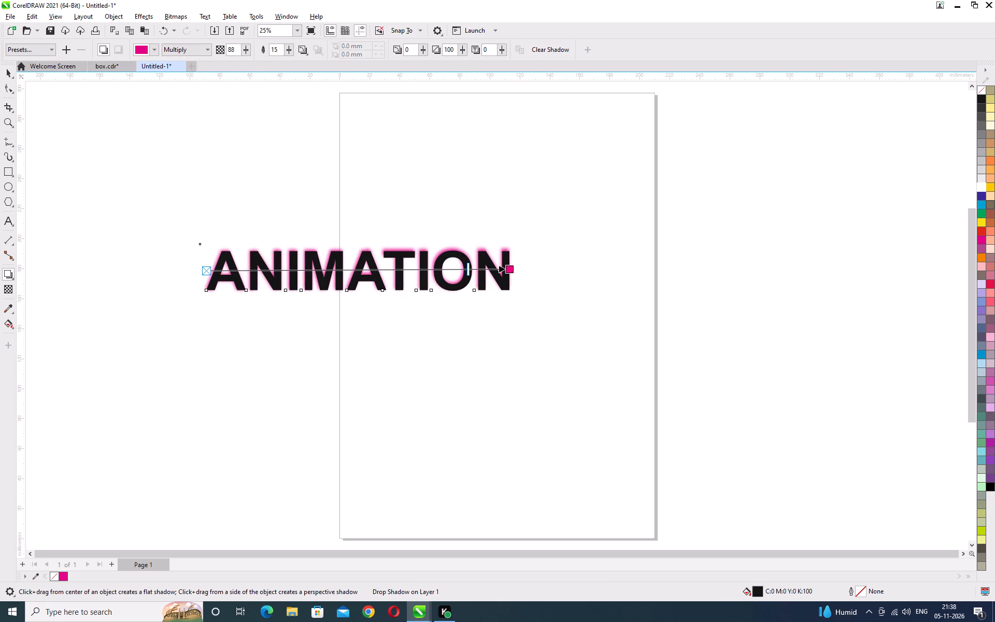
Try different fade amounts on the drop shadow and settle on a shadow fade of 6.
left_click(502, 47)
left_click_drag(503, 60, 512, 62)
left_click_drag(502, 49, 521, 51)
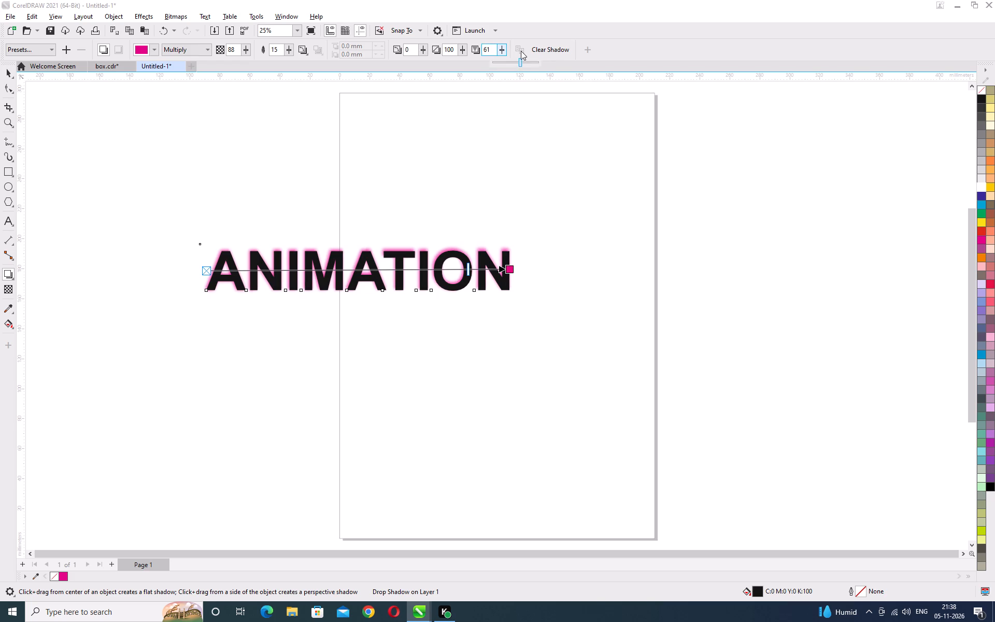
left_click_drag(521, 51, 530, 52)
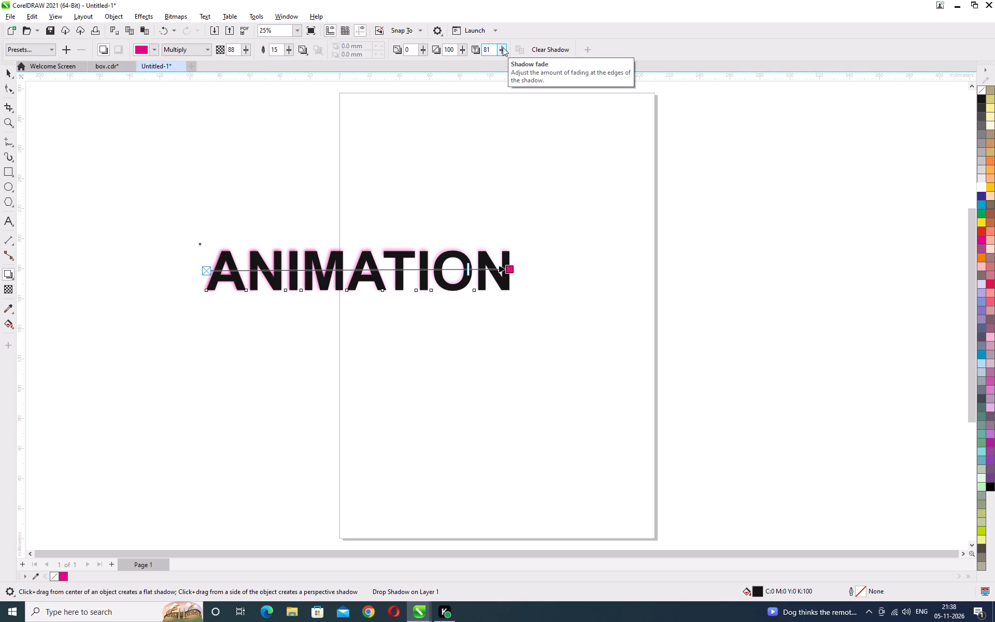
left_click_drag(503, 47, 483, 53)
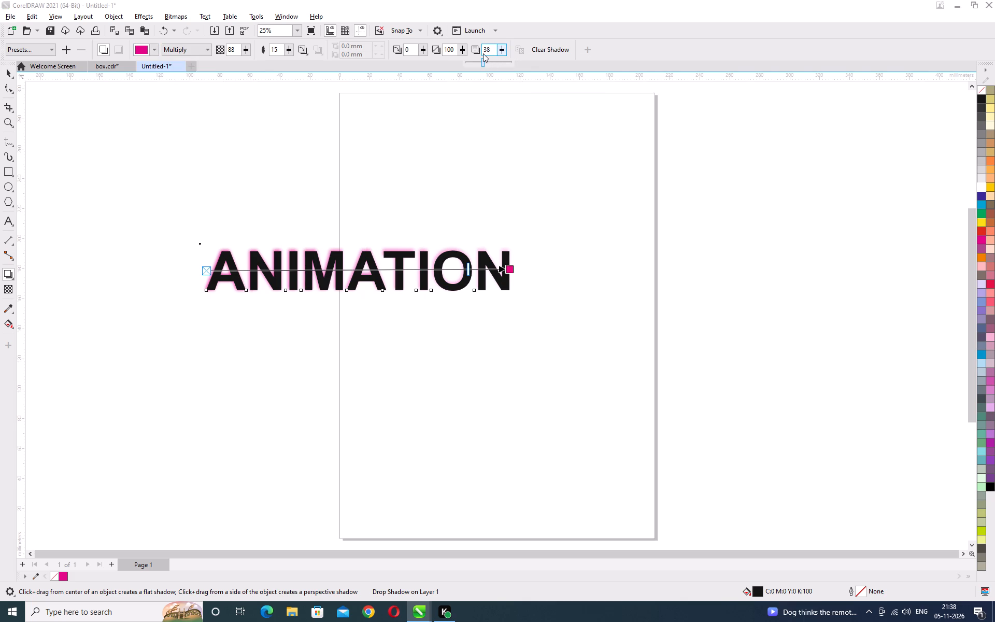
left_click_drag(483, 53, 479, 53)
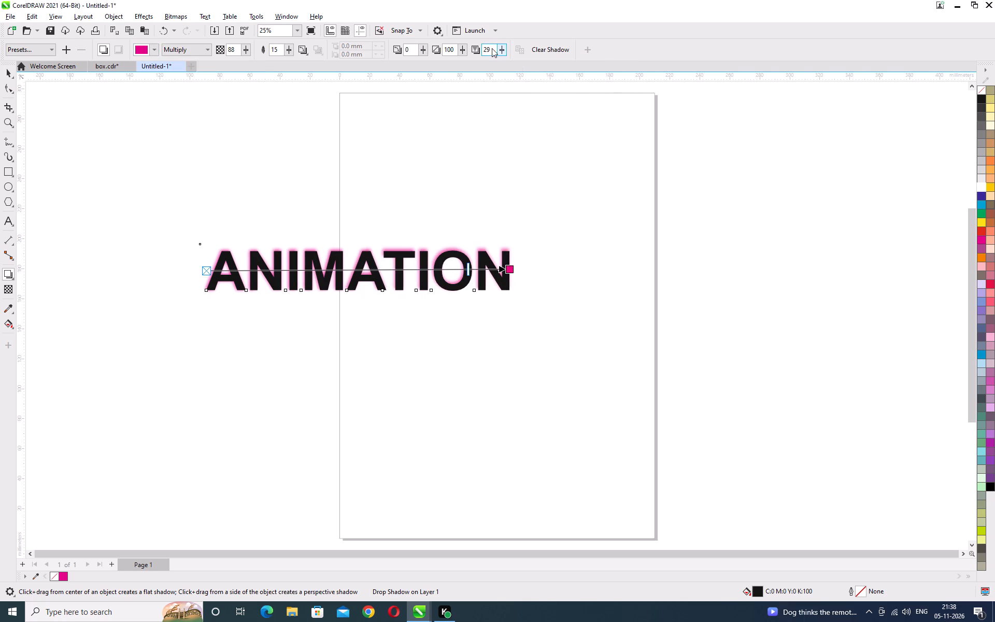
left_click_drag(500, 47, 489, 50)
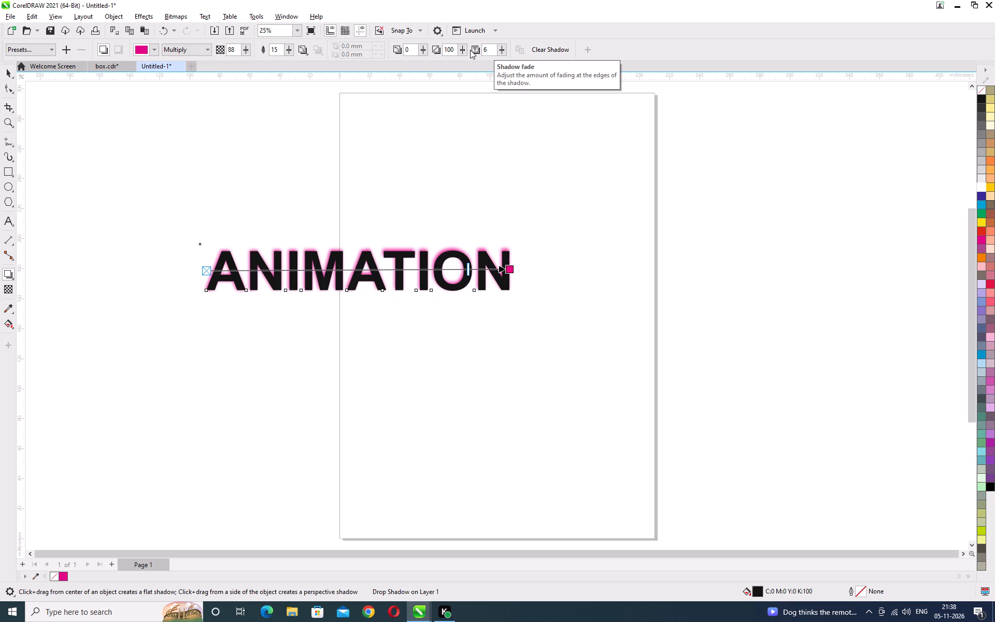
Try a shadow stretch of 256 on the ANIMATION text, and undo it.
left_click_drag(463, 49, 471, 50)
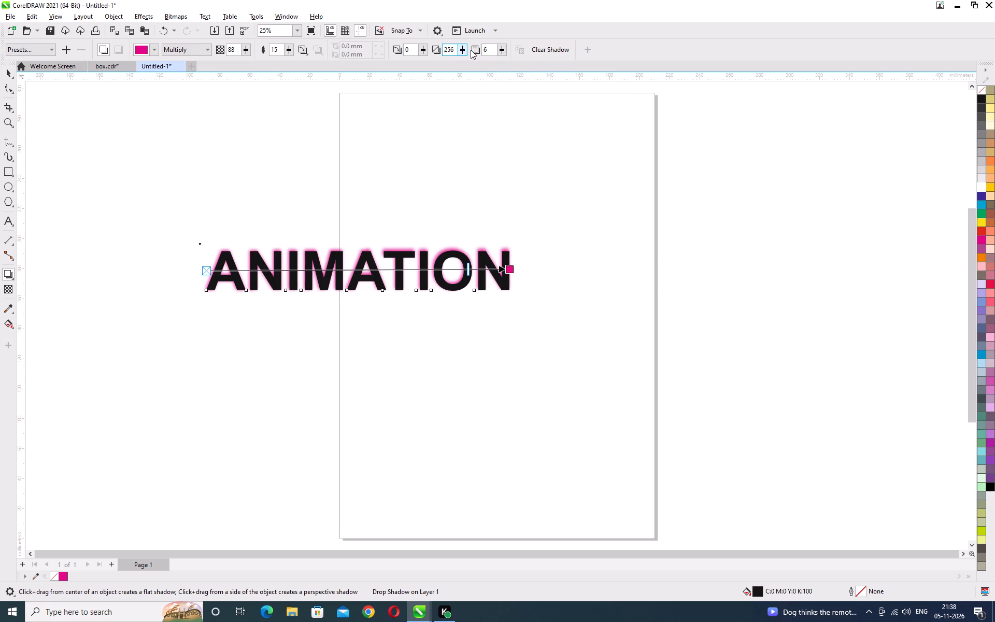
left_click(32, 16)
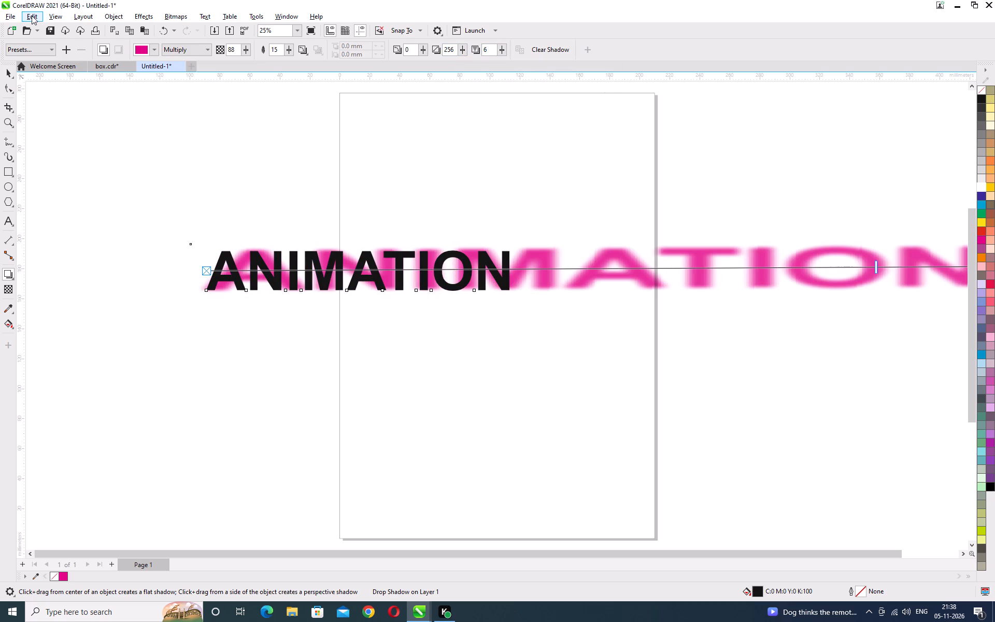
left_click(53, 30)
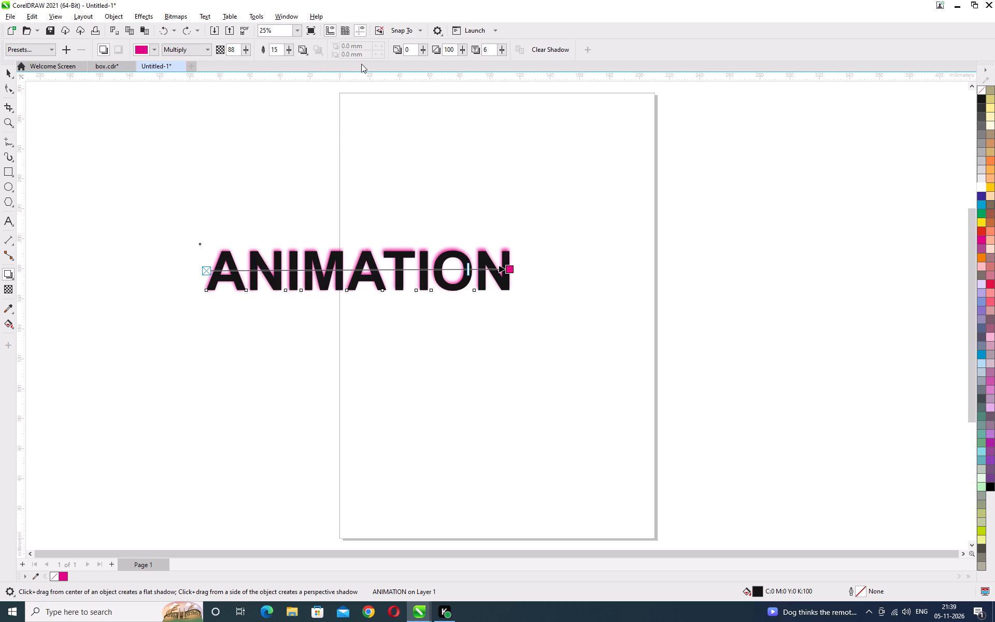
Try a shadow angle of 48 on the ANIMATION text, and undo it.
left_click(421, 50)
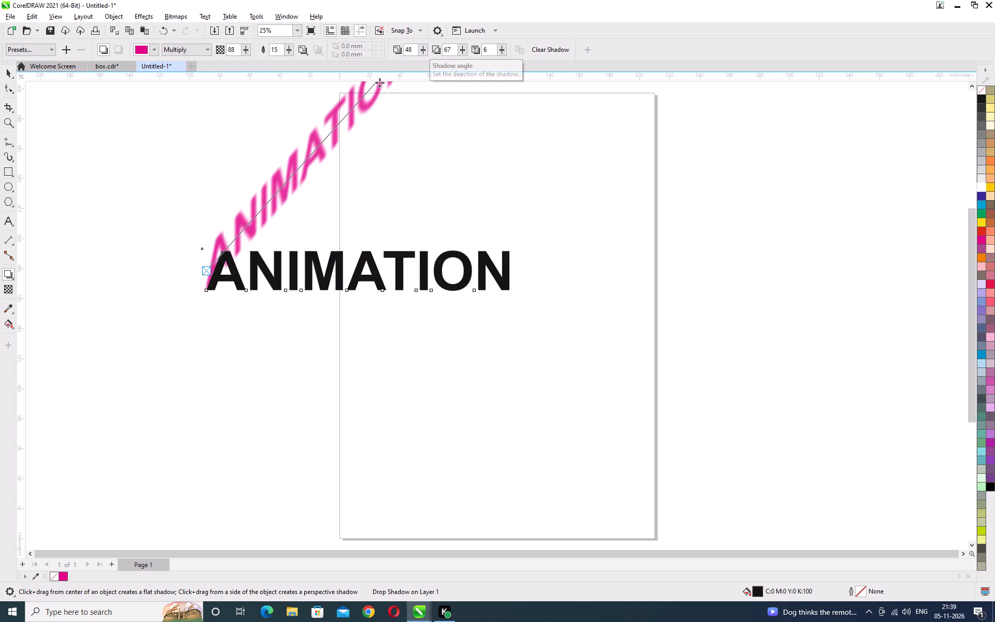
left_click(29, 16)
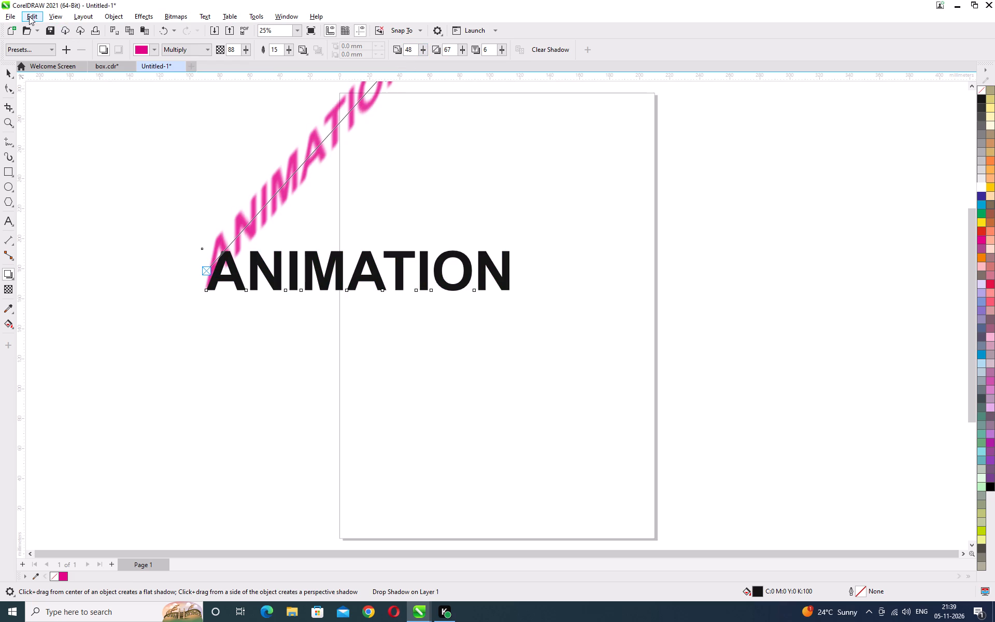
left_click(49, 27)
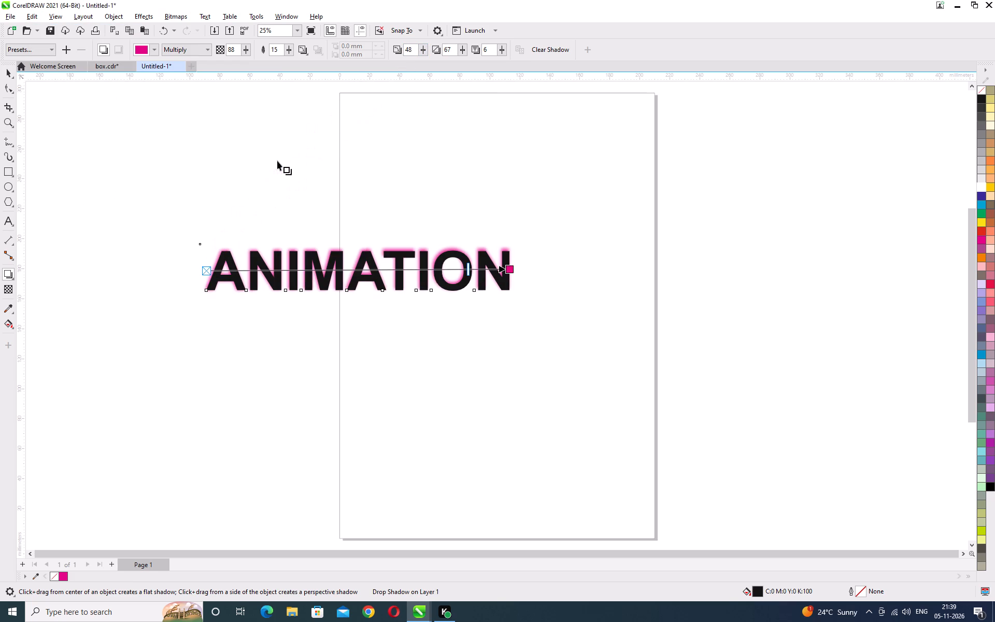
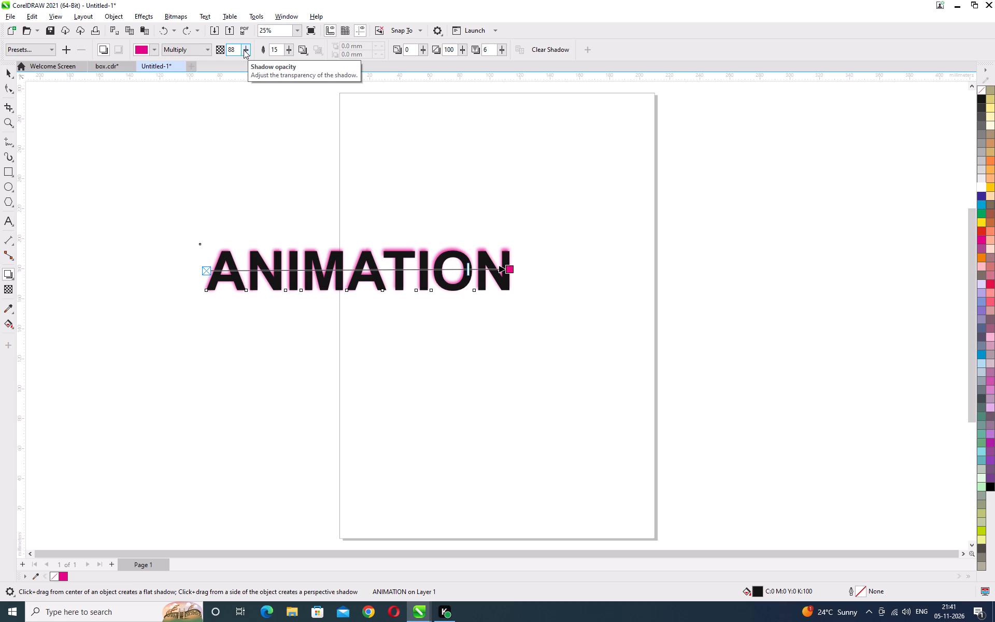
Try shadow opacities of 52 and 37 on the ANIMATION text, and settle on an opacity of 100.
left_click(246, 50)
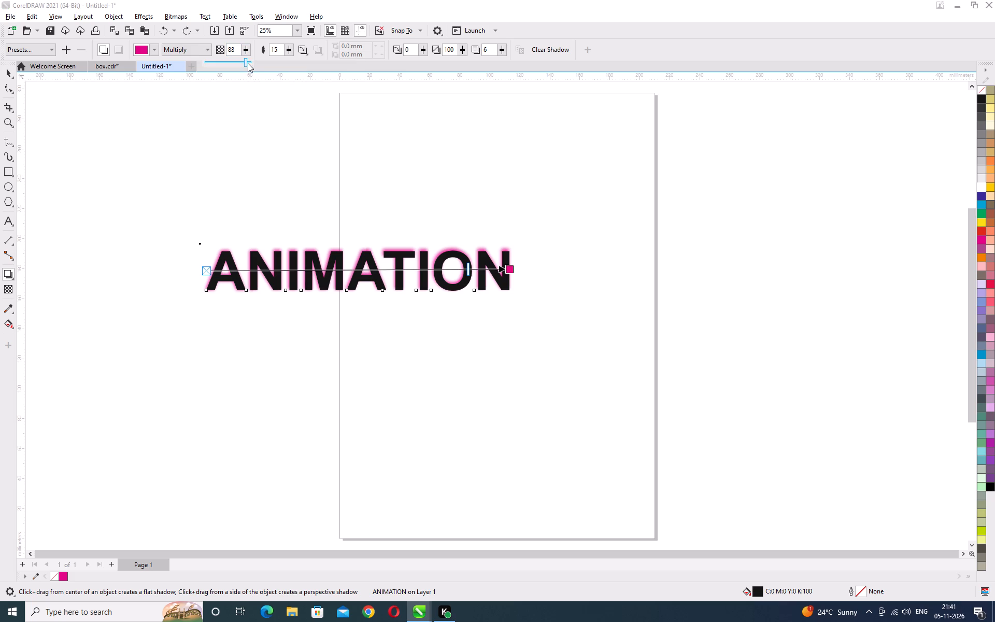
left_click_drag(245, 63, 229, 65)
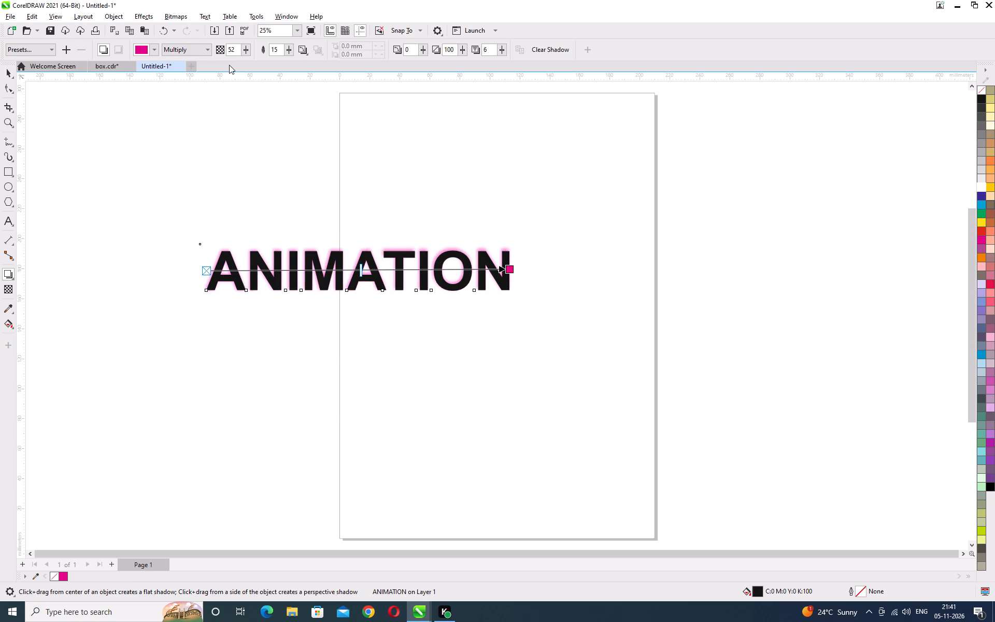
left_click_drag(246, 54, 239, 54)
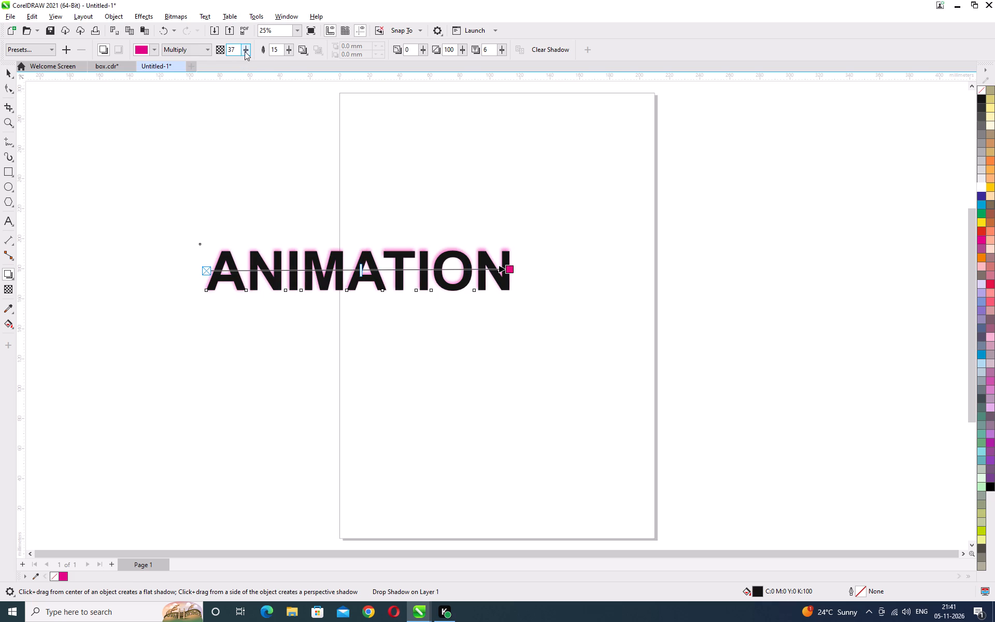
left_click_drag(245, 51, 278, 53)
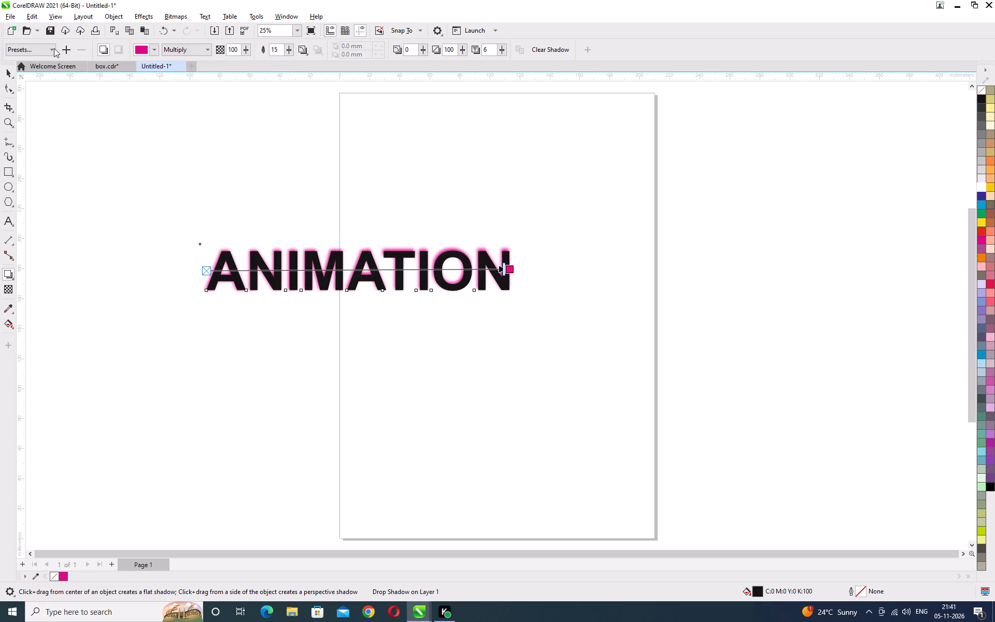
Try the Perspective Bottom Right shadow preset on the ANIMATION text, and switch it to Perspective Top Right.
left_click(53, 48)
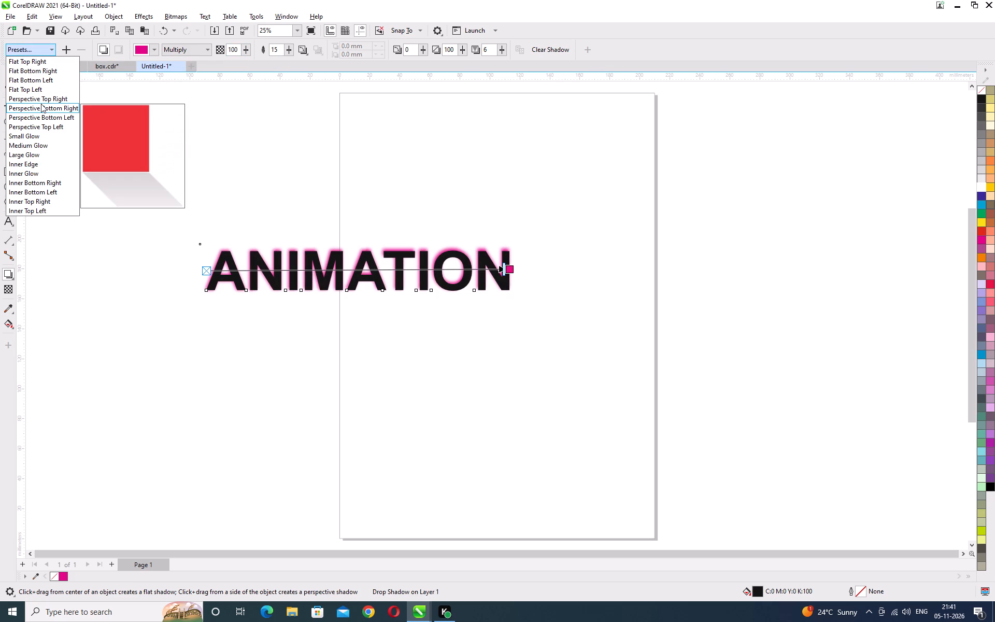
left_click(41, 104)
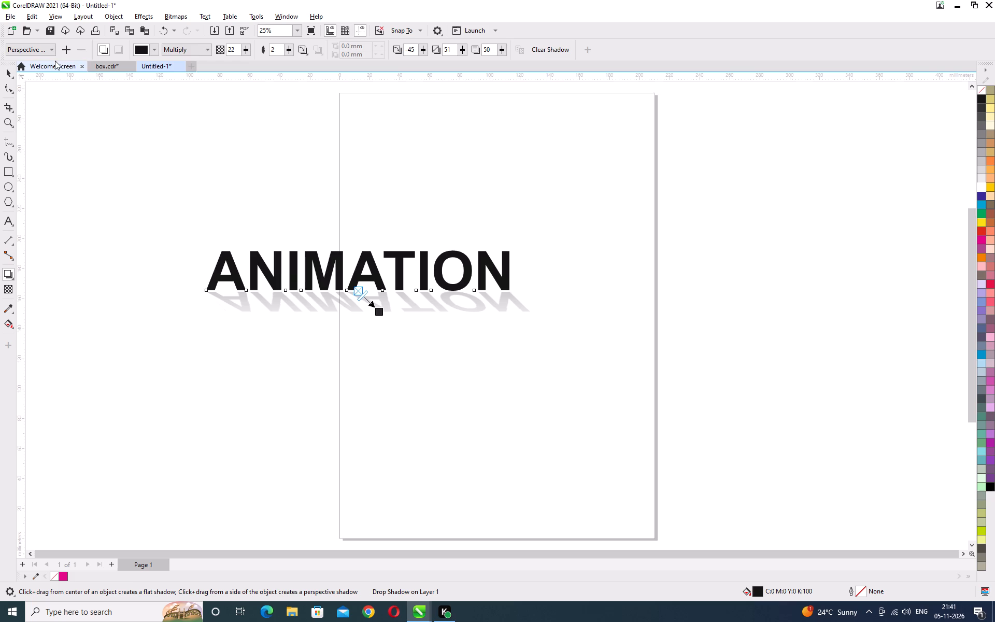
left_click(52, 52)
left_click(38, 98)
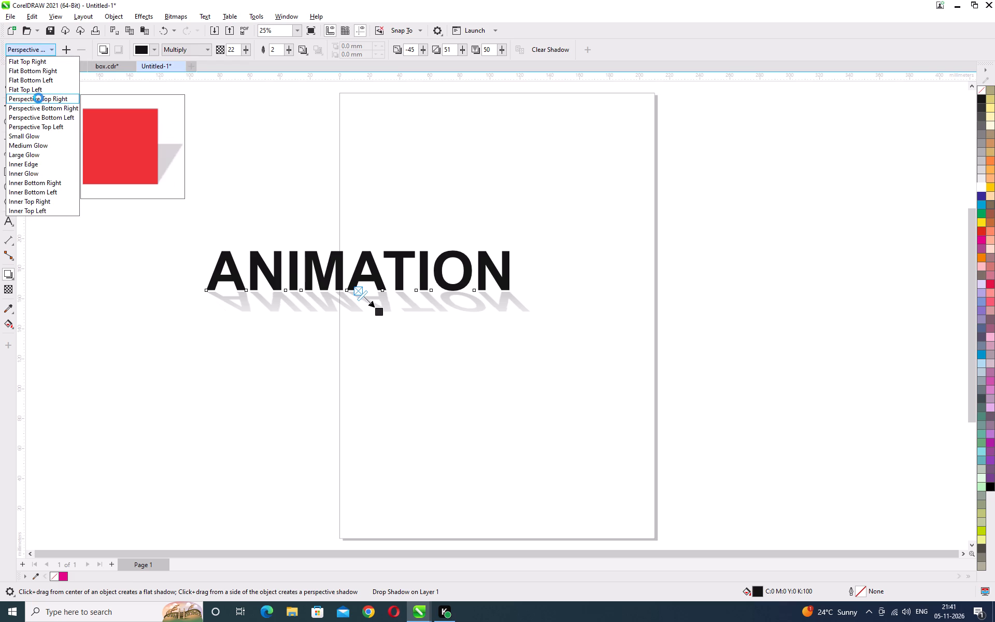
Break the perspective drop shadow apart from the ANIMATION text.
left_click(114, 16)
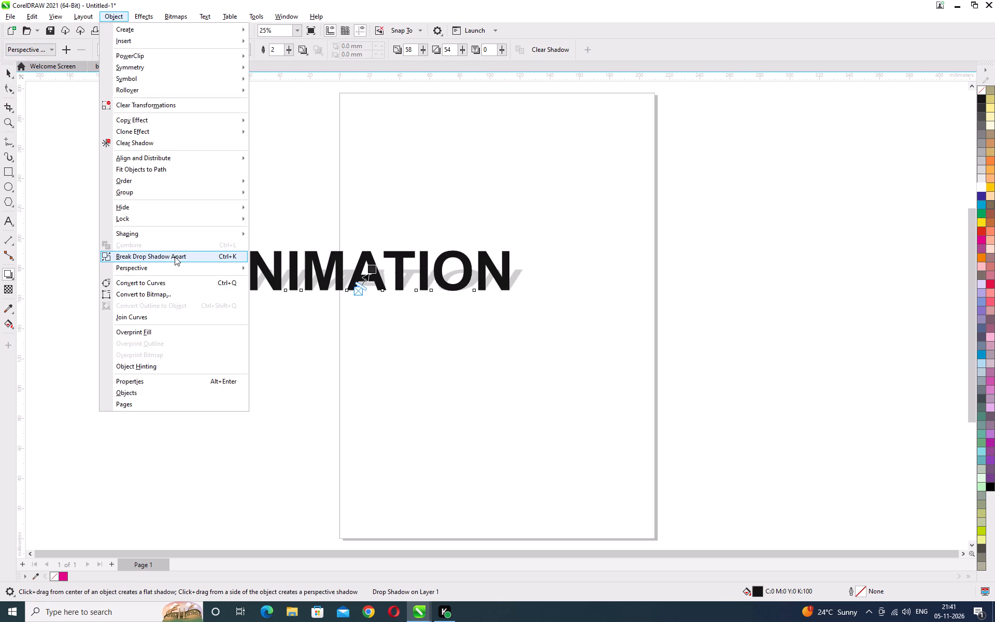
left_click(175, 257)
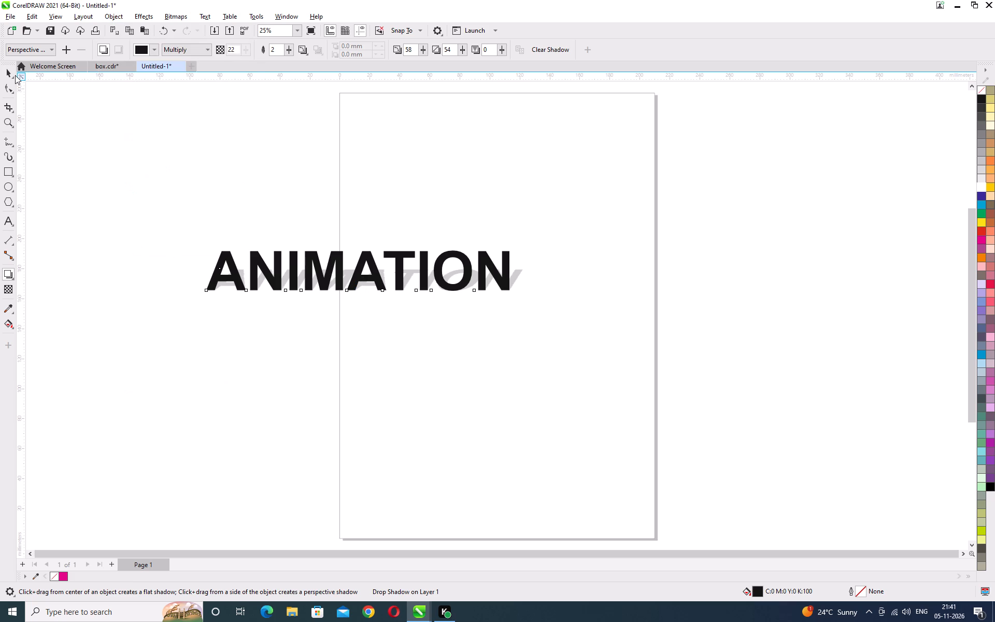
left_click(15, 75)
left_click(97, 152)
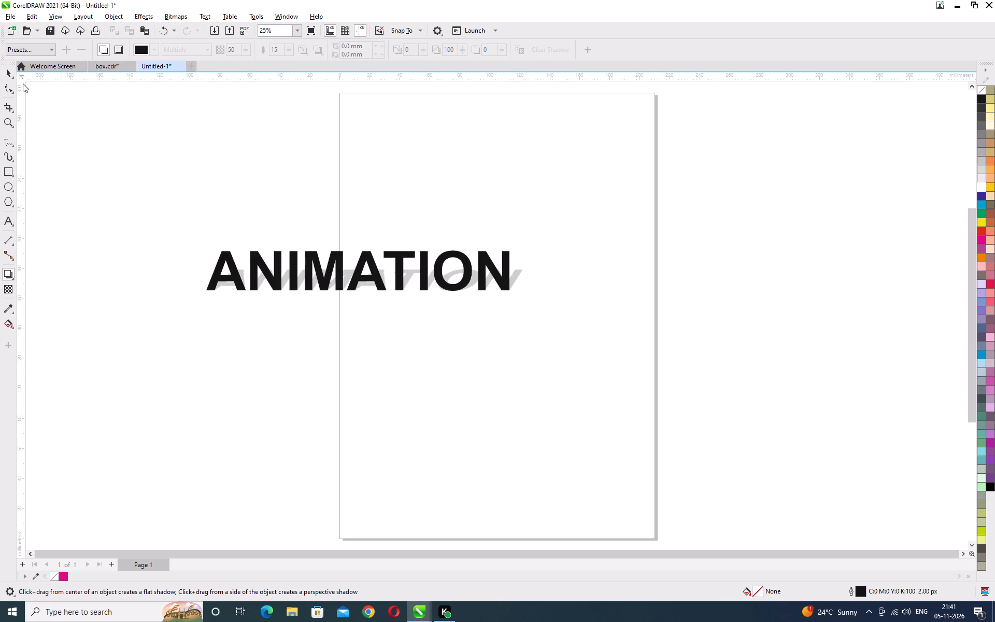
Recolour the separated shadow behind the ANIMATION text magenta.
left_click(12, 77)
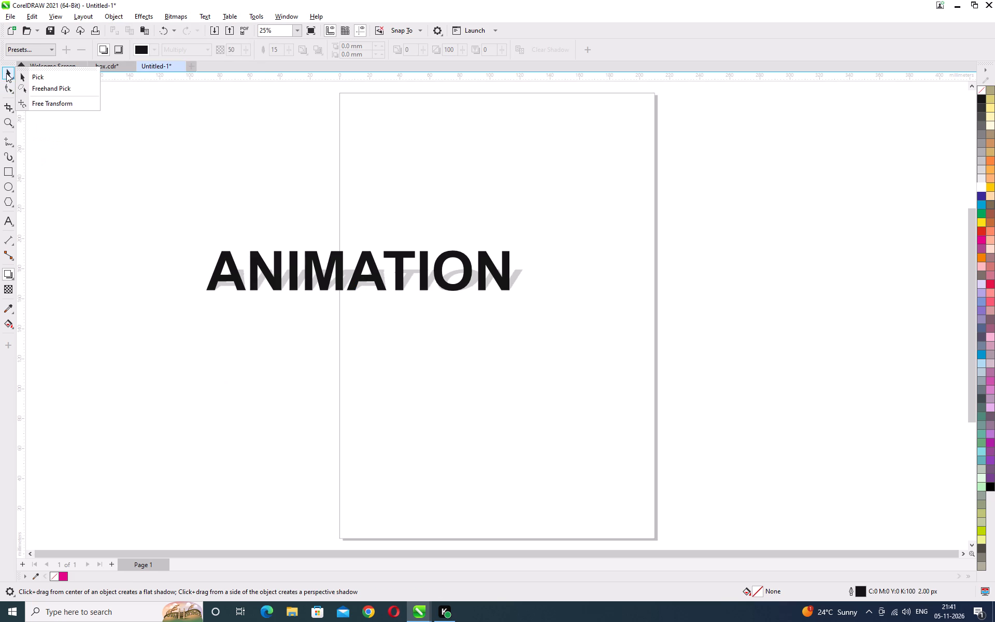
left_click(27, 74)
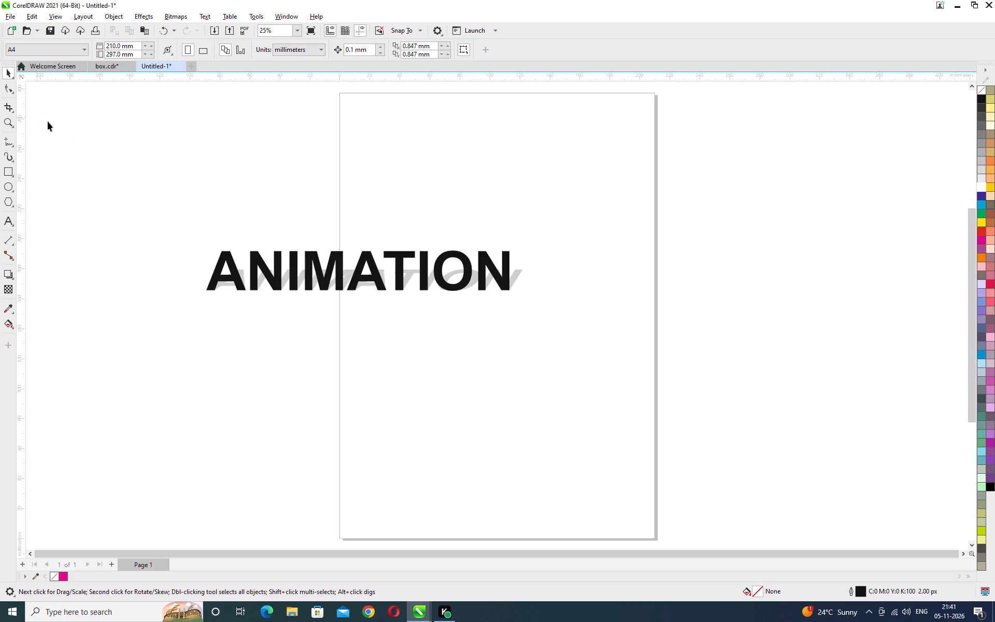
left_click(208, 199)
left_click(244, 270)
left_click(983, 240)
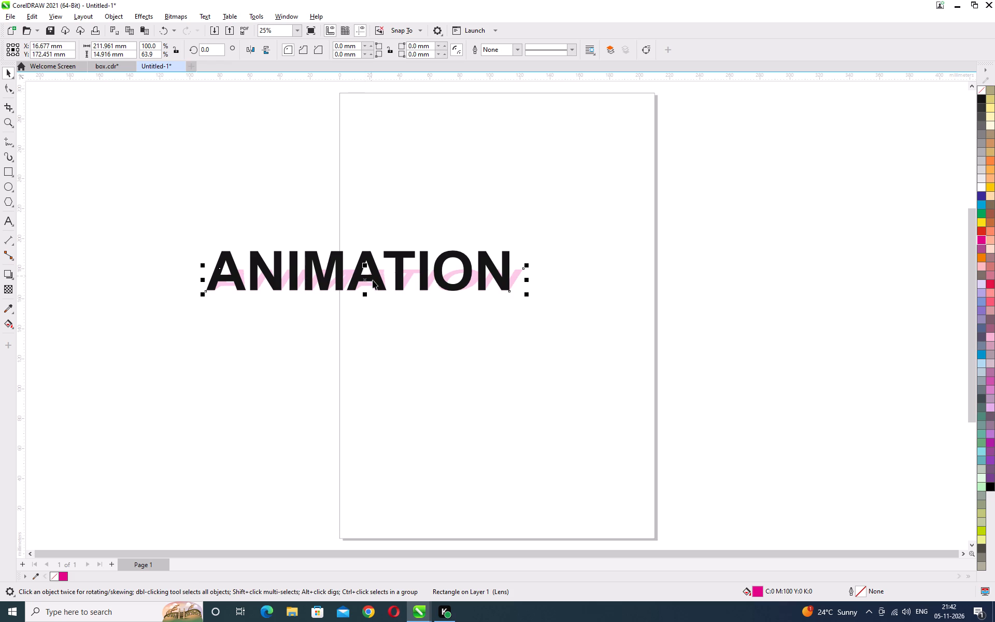
Delete the separated magenta shadow, keeping only the ANIMATION text.
key("Delete")
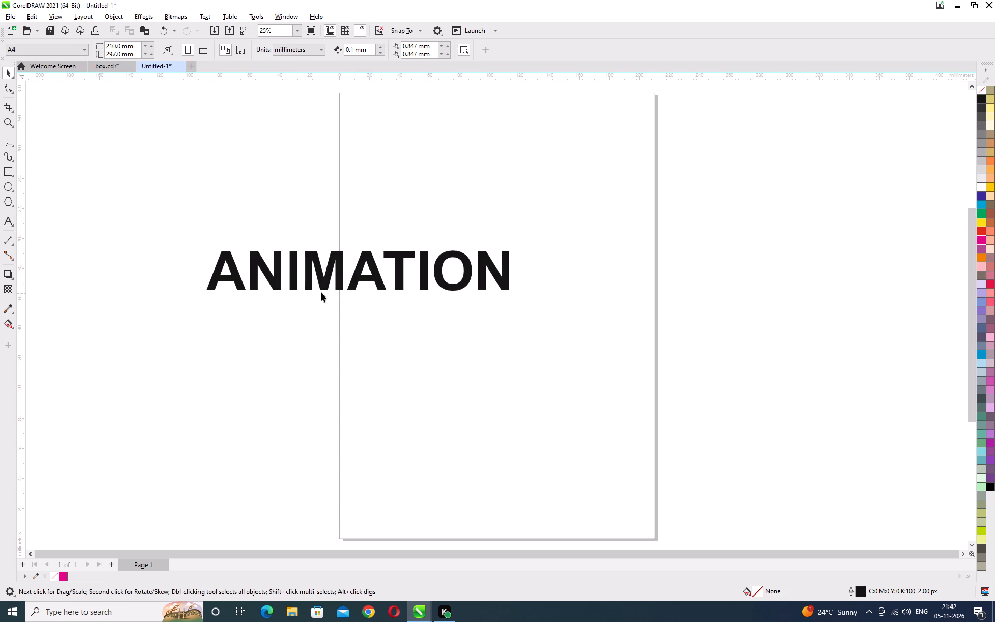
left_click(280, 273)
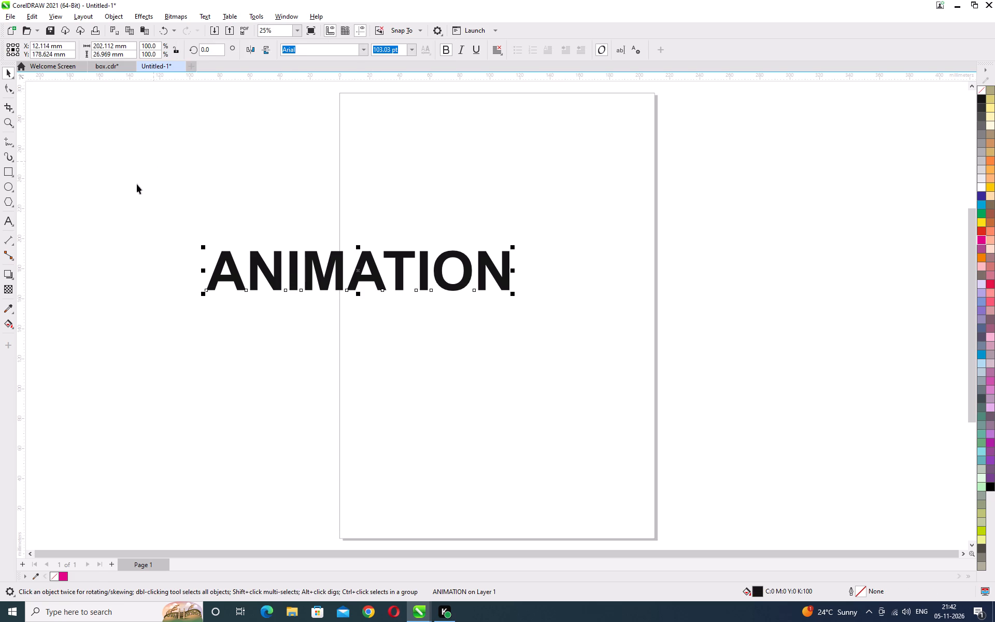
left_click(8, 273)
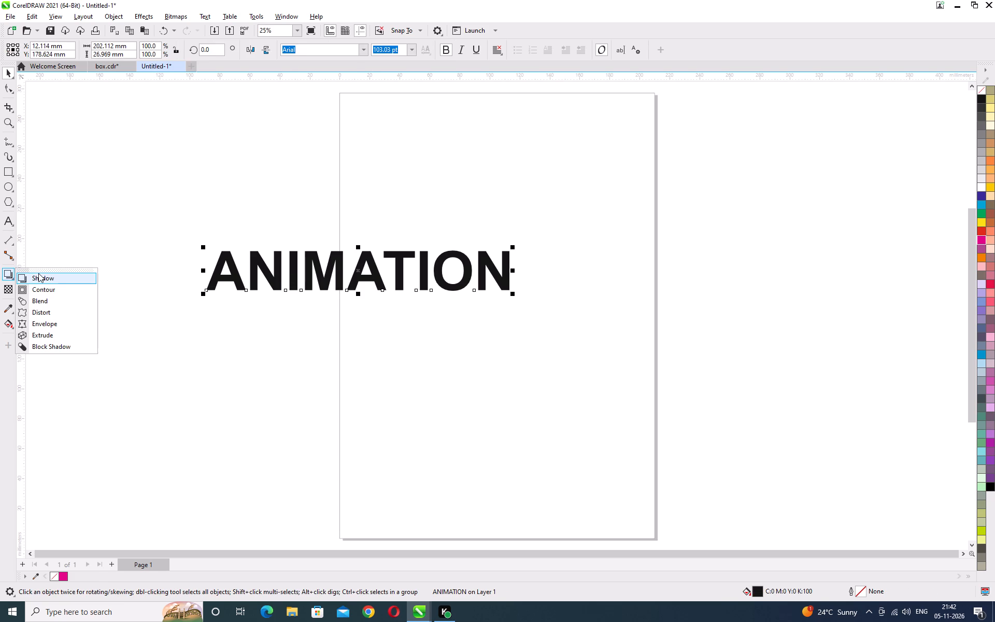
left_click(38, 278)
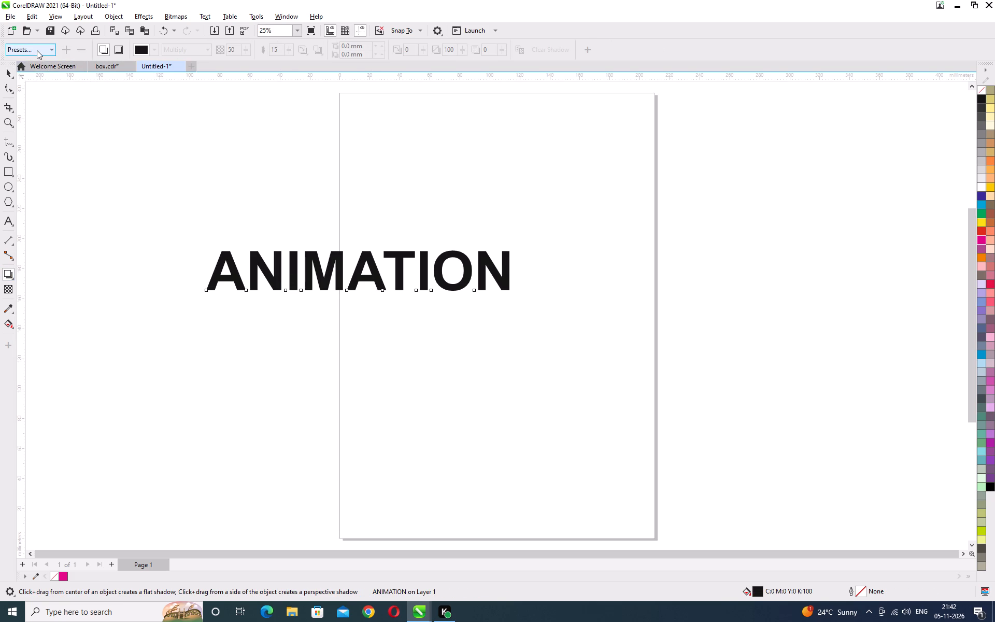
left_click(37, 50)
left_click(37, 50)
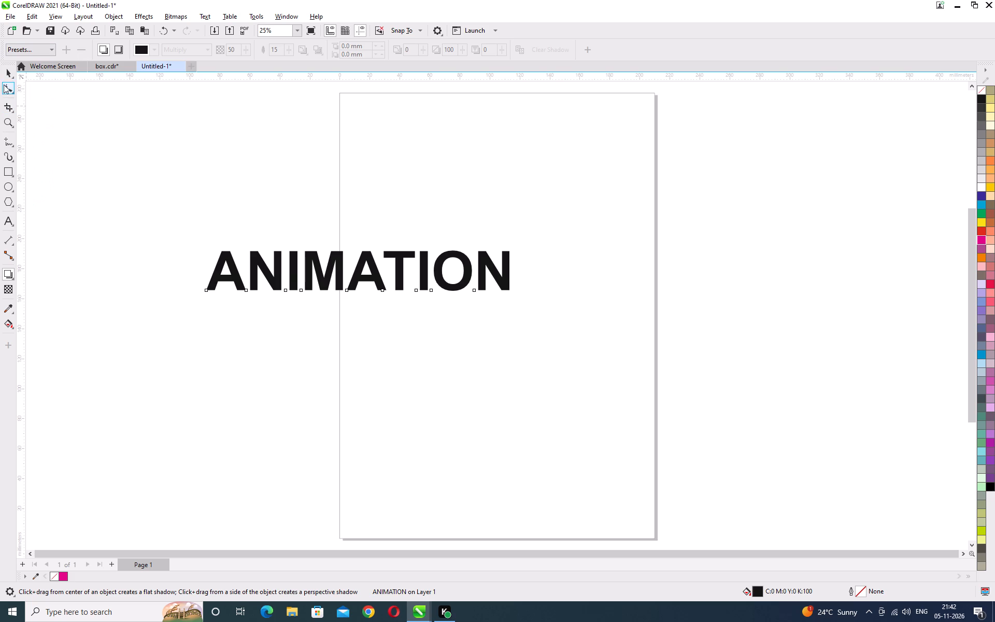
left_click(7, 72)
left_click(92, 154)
Move the ANIMATION text into the lower half of the page, centred at about X 51 mm, Y 104 mm.
left_click_drag(112, 165, 573, 319)
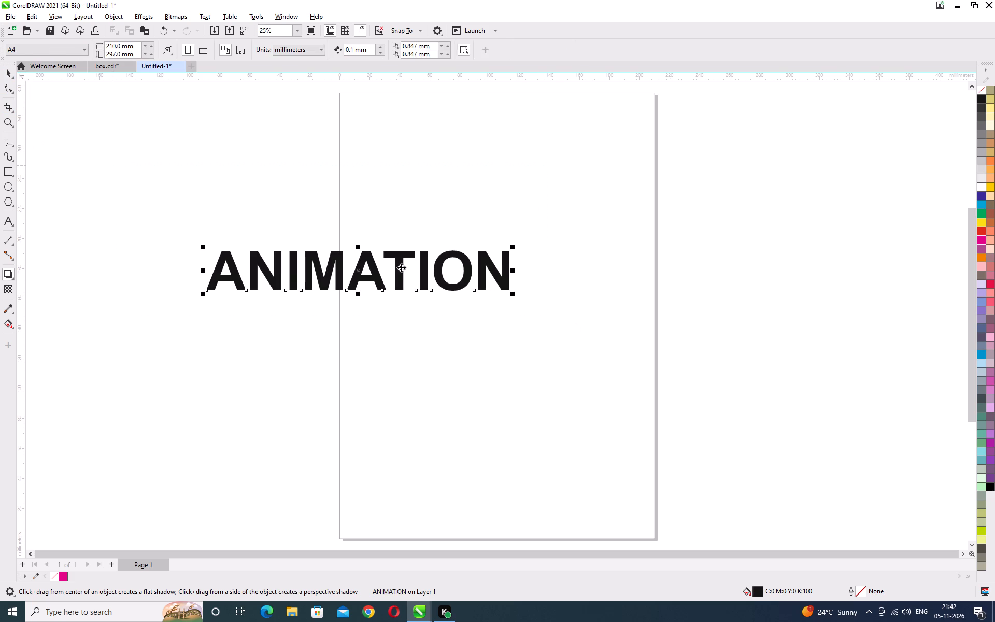
left_click_drag(401, 266, 459, 377)
left_click(324, 248)
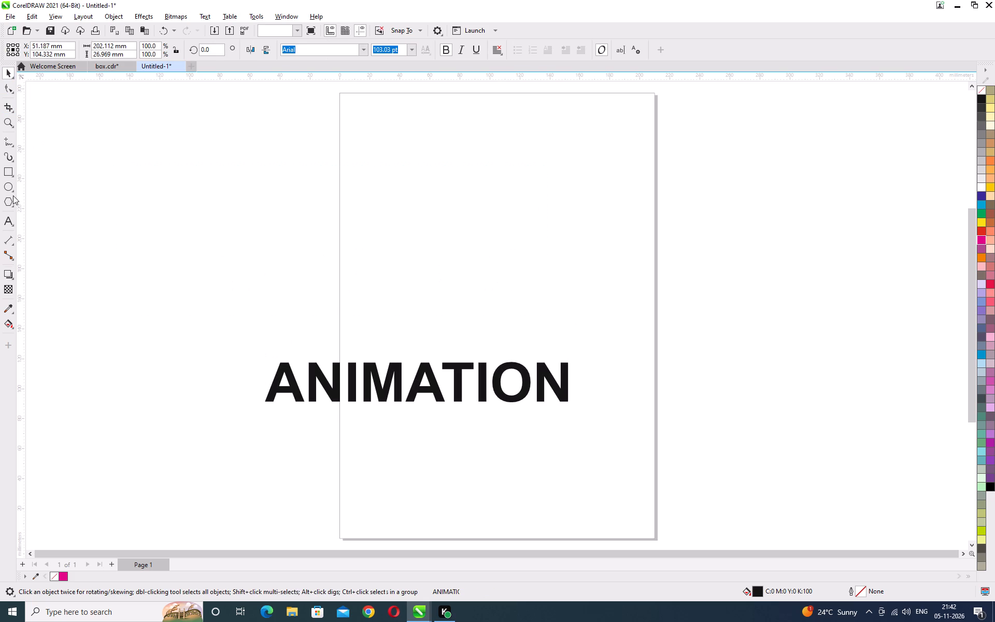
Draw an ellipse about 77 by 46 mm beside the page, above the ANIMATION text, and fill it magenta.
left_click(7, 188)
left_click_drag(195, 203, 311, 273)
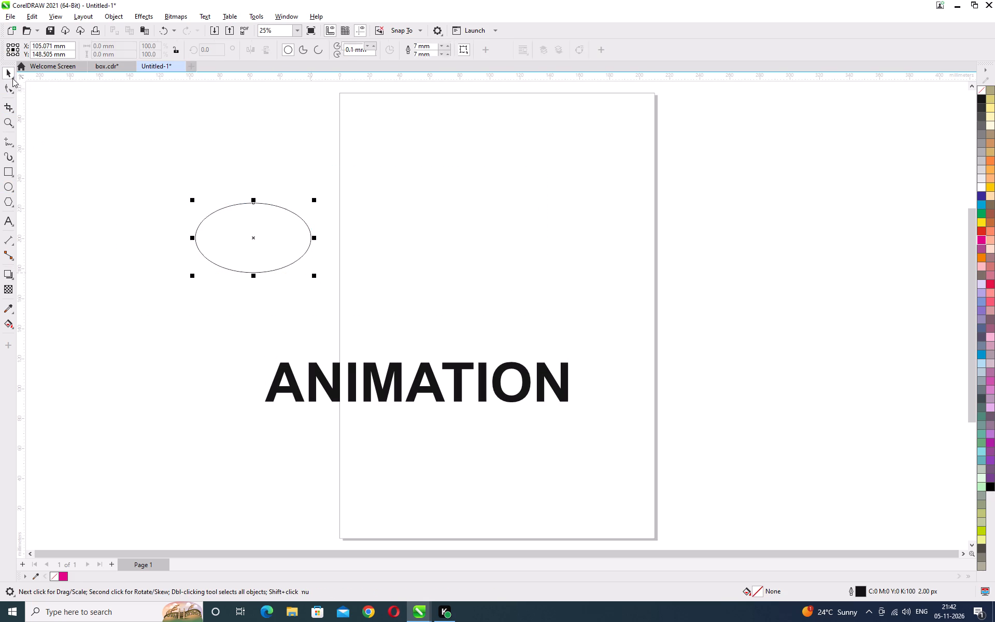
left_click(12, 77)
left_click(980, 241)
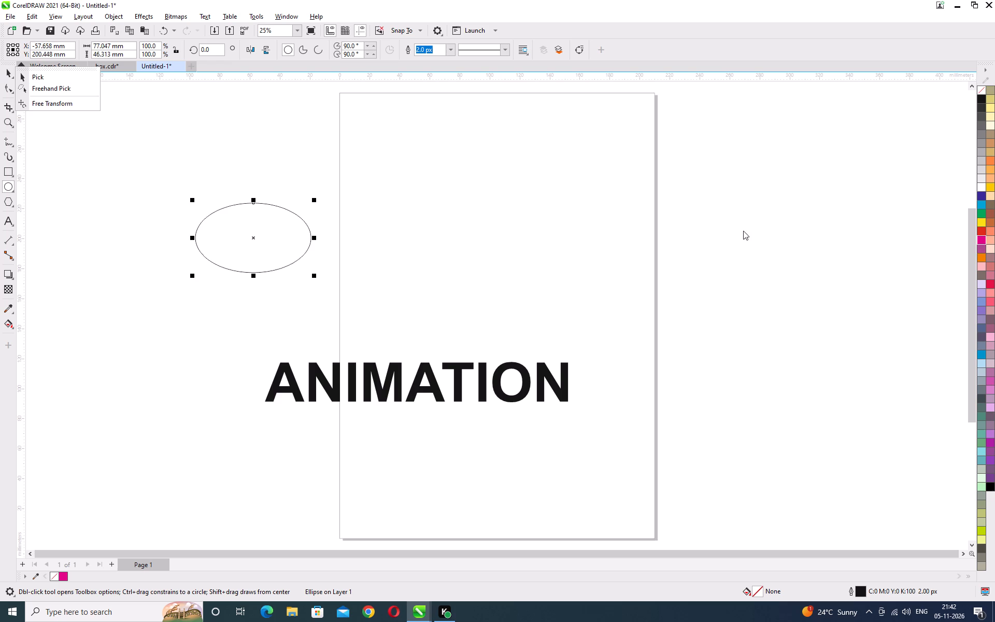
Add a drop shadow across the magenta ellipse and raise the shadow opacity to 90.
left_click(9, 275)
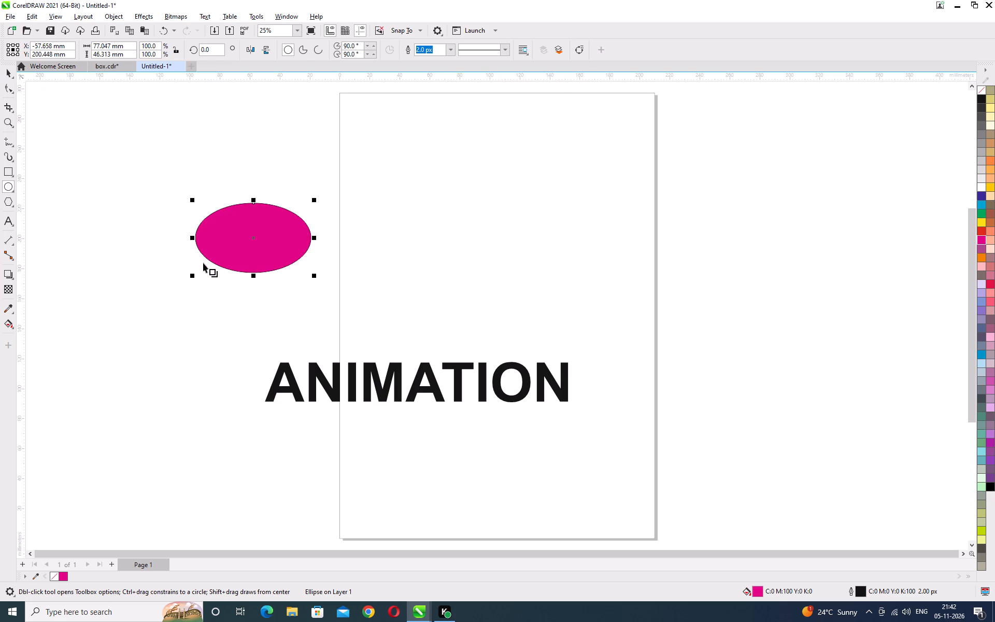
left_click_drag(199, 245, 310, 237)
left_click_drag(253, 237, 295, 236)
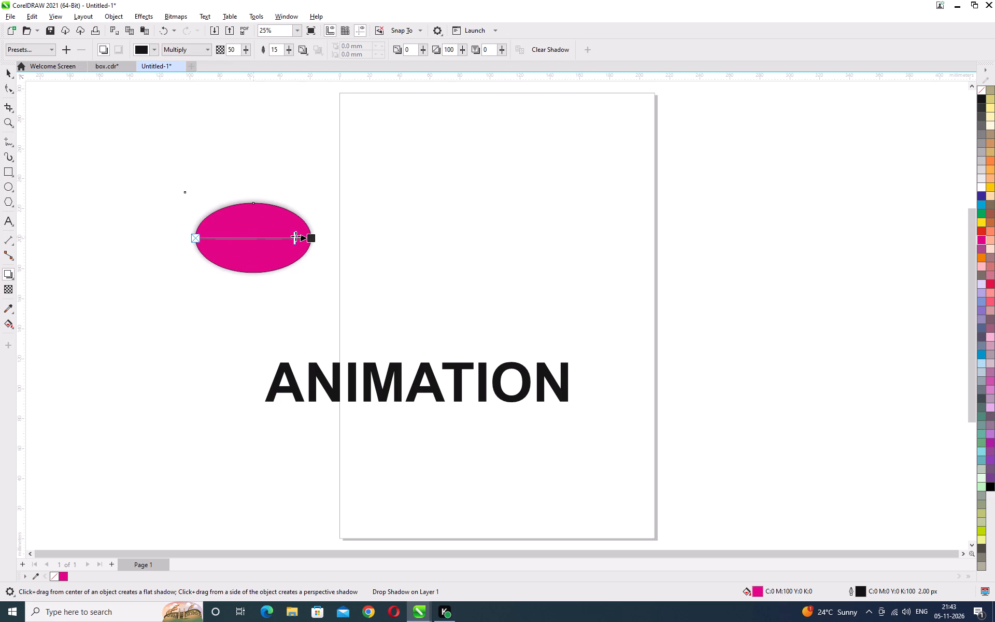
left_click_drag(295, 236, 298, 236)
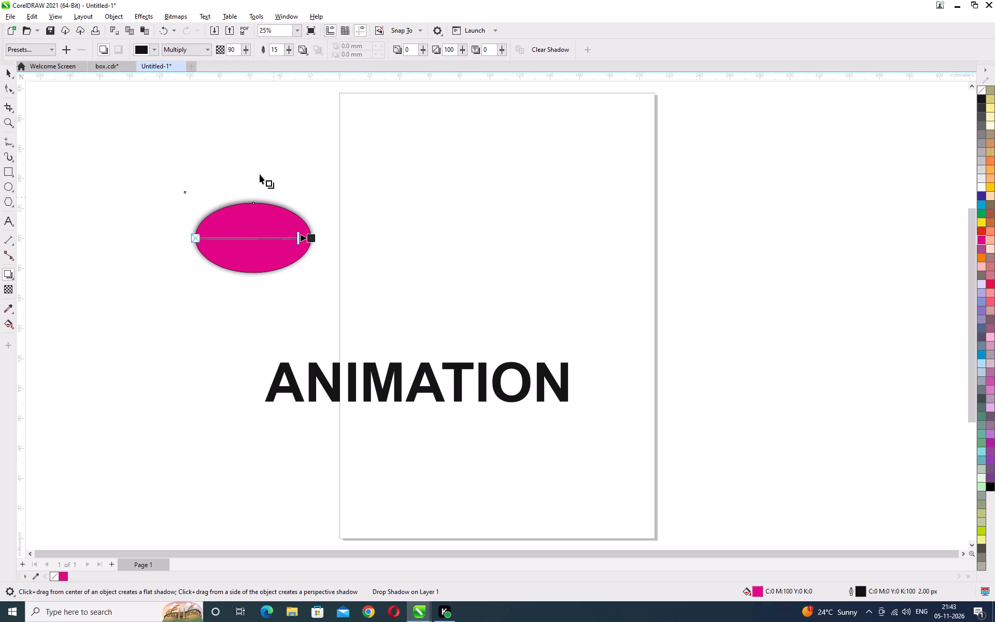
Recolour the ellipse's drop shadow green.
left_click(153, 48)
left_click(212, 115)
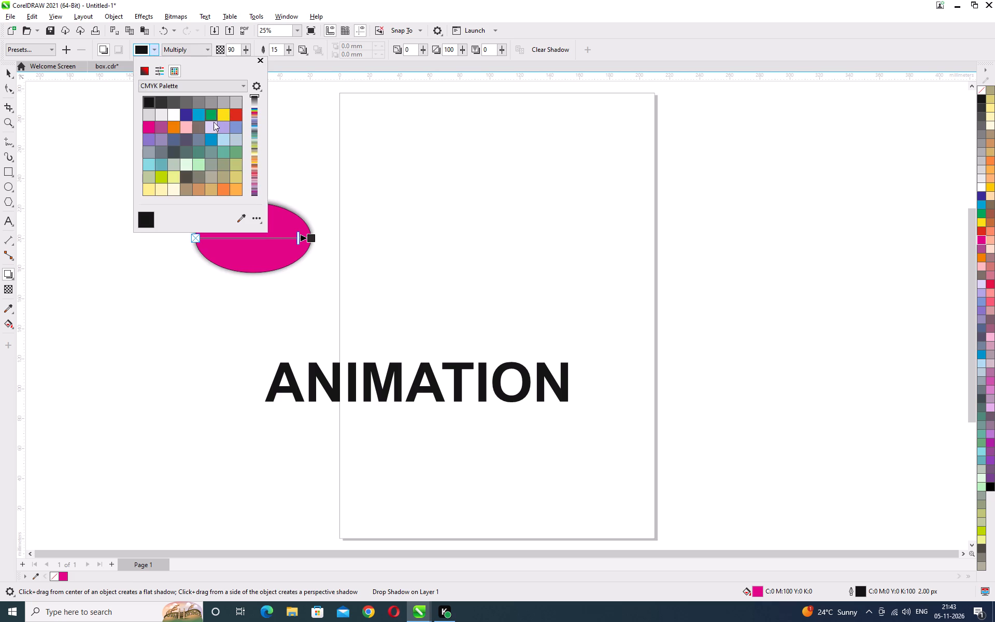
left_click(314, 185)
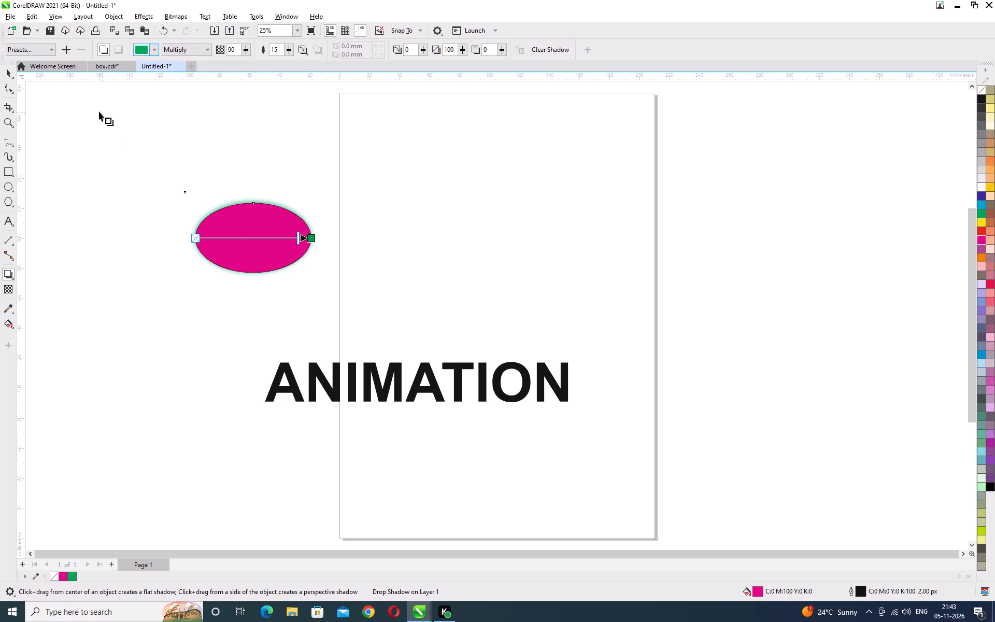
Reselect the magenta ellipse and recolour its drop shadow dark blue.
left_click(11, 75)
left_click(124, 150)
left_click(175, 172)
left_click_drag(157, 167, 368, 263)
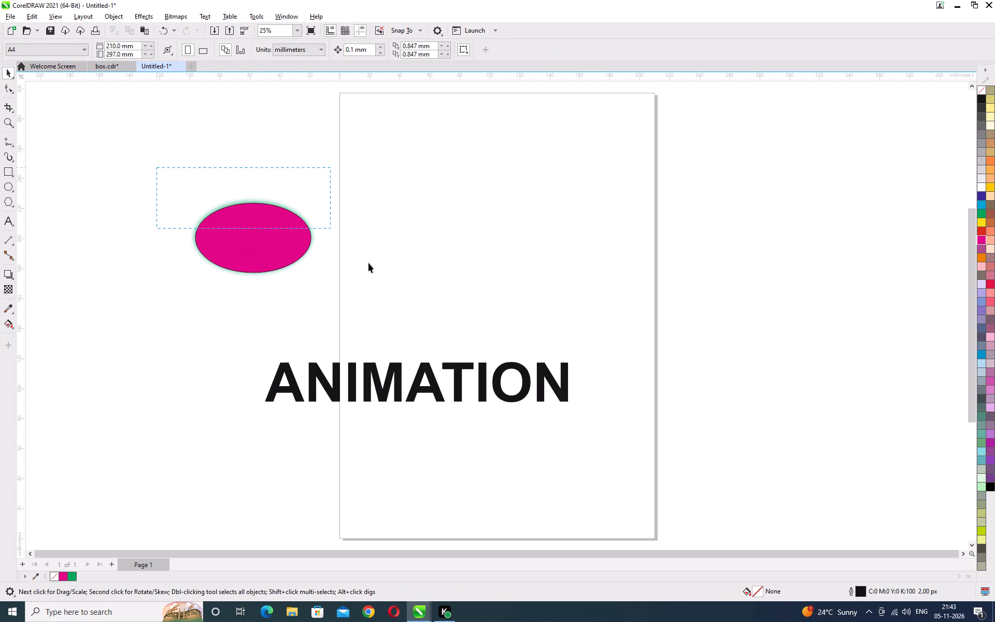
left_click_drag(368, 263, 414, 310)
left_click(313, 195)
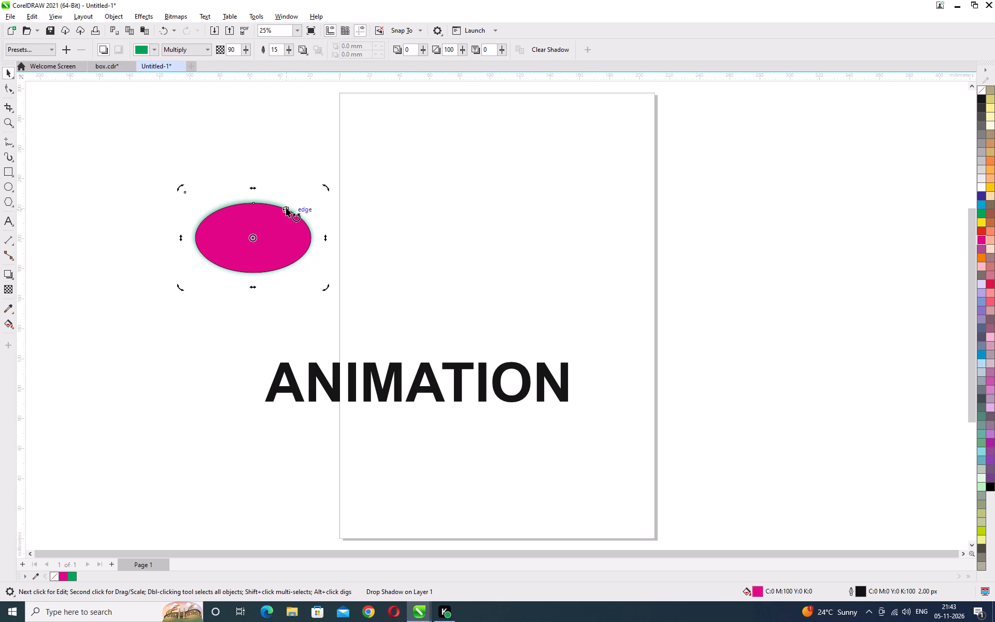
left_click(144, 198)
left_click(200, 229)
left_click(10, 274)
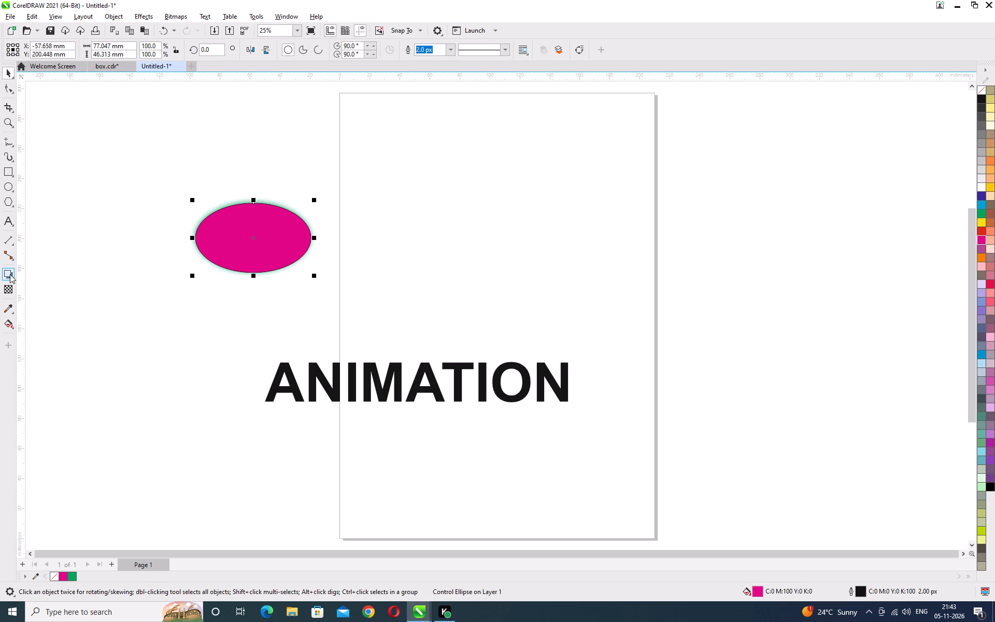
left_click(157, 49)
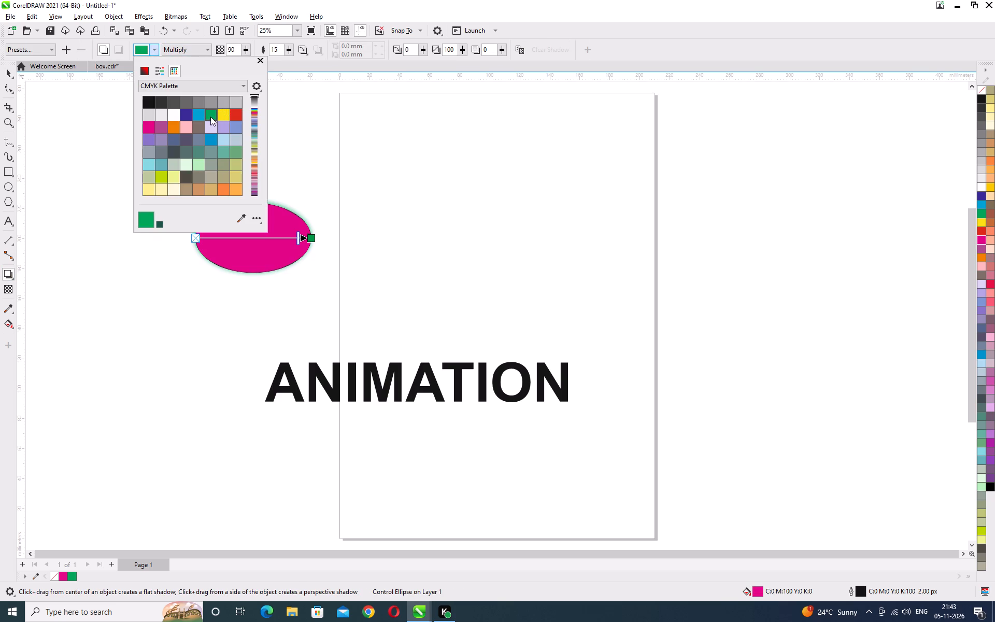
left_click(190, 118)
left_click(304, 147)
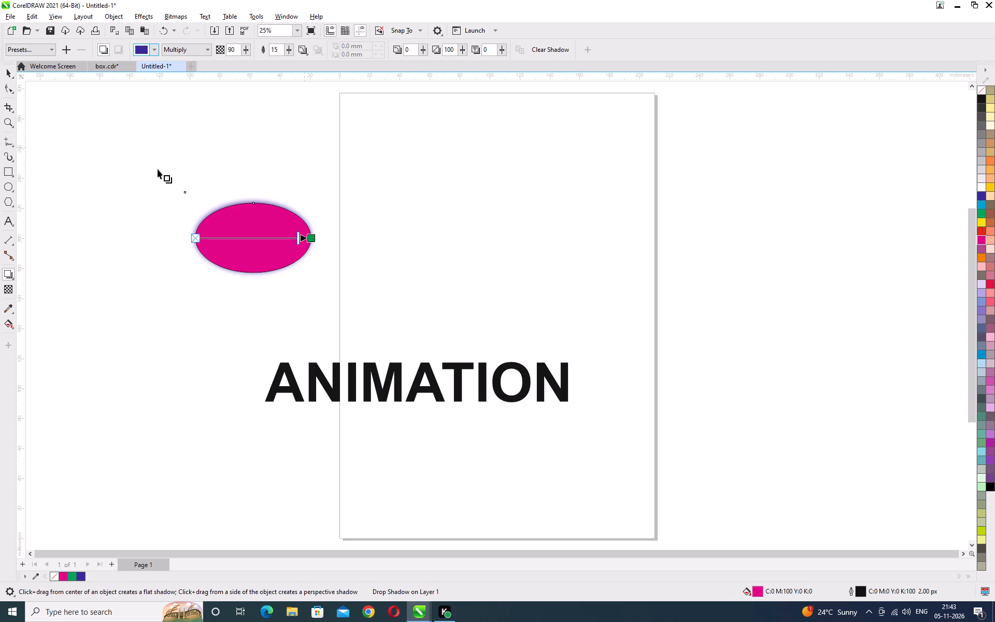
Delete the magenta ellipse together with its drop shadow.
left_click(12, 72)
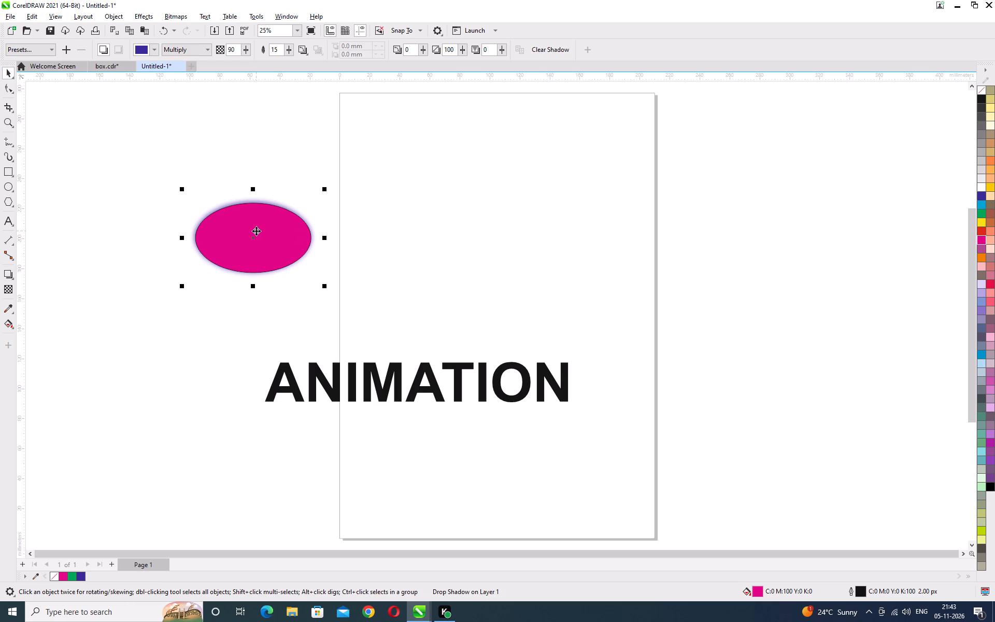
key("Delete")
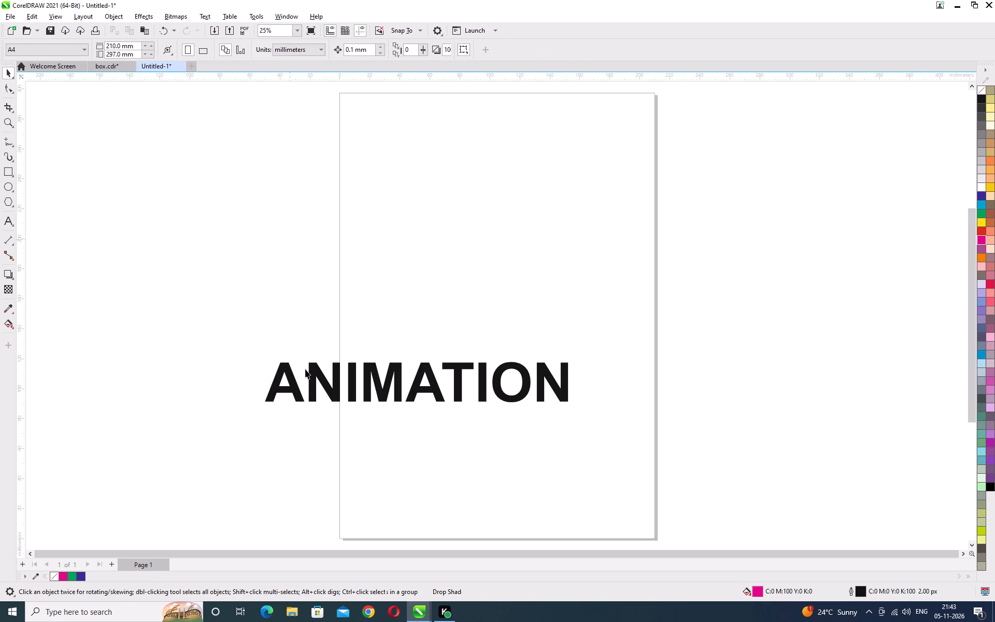
Move the ANIMATION text up so its centre sits at about X 31 mm, Y 163 mm.
left_click(295, 385)
left_click_drag(294, 379, 264, 291)
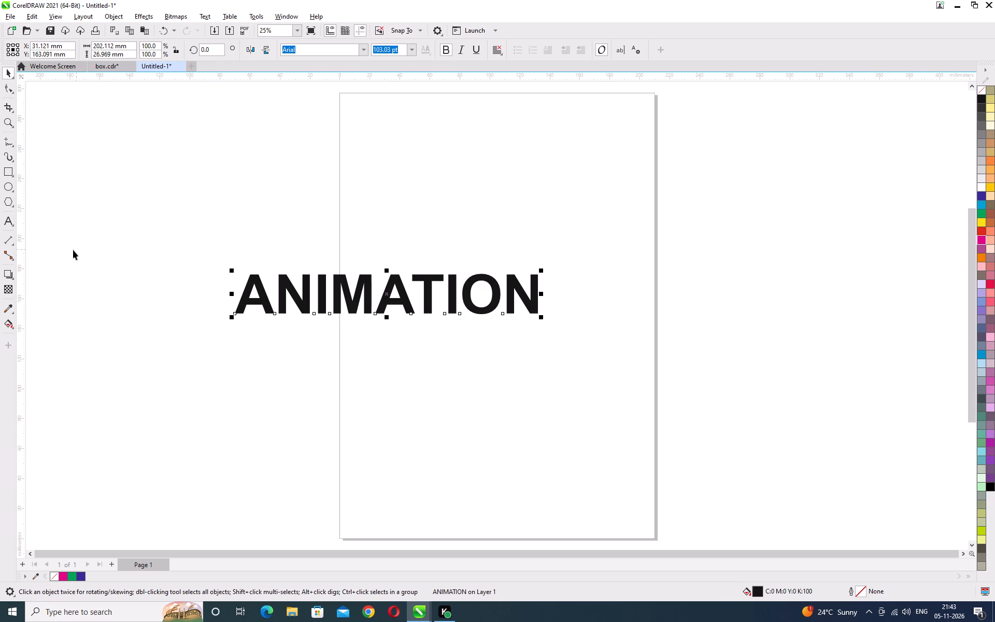
Apply a one-step outside contour to the ANIMATION text with an offset of 2.2 mm.
left_click(12, 276)
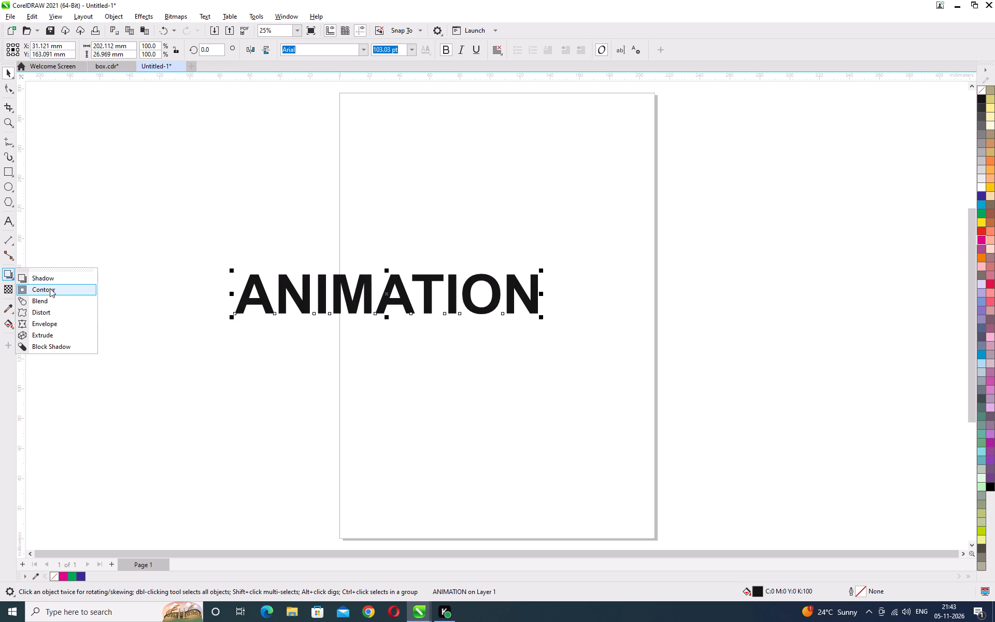
left_click(50, 288)
left_click_drag(248, 291, 312, 306)
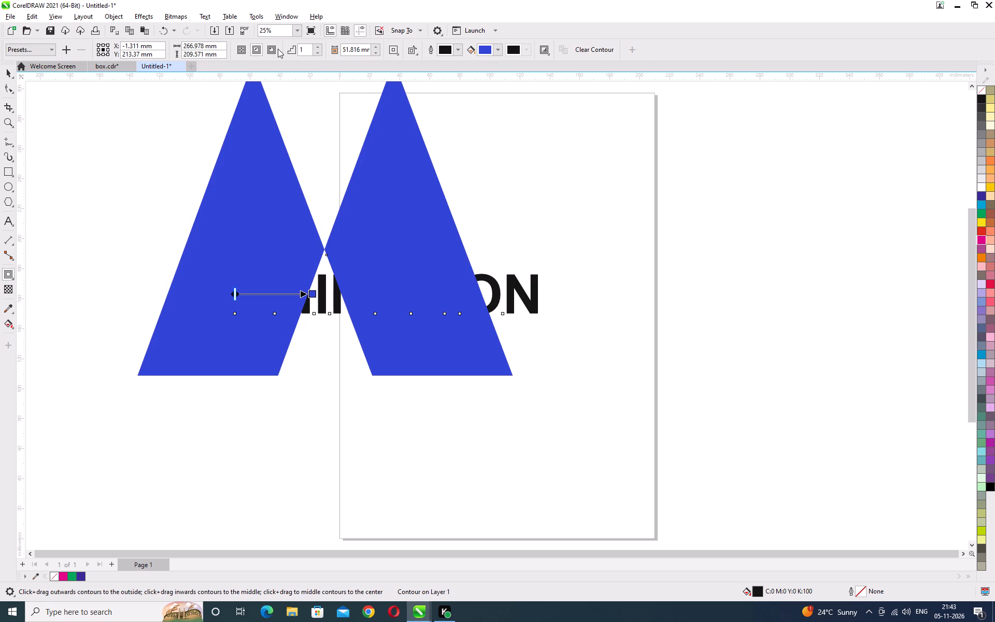
left_click(275, 48)
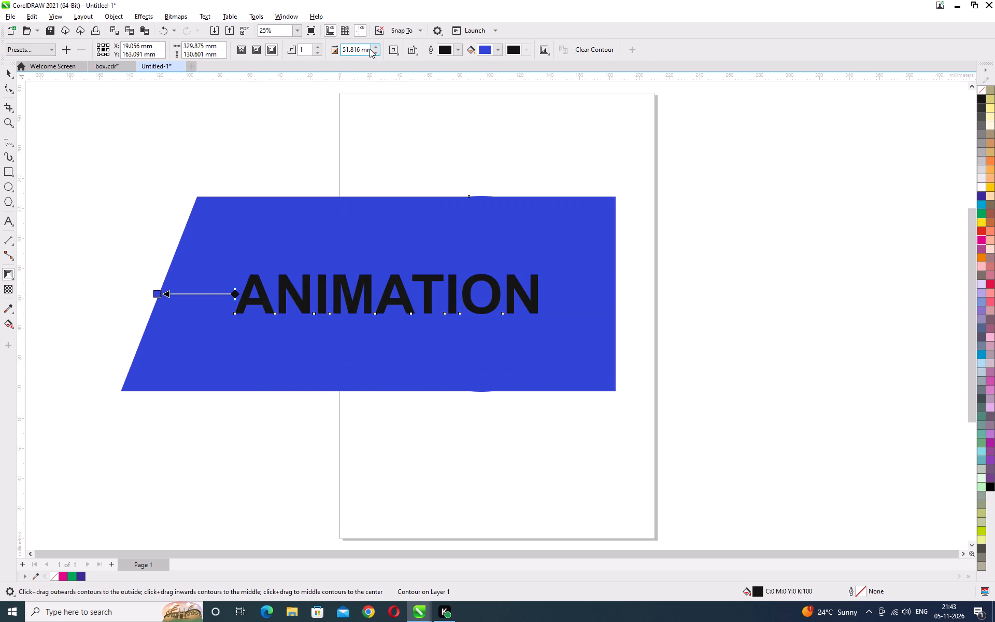
left_click_drag(367, 48, 177, 51)
key("0")
type(".2")
key("Return")
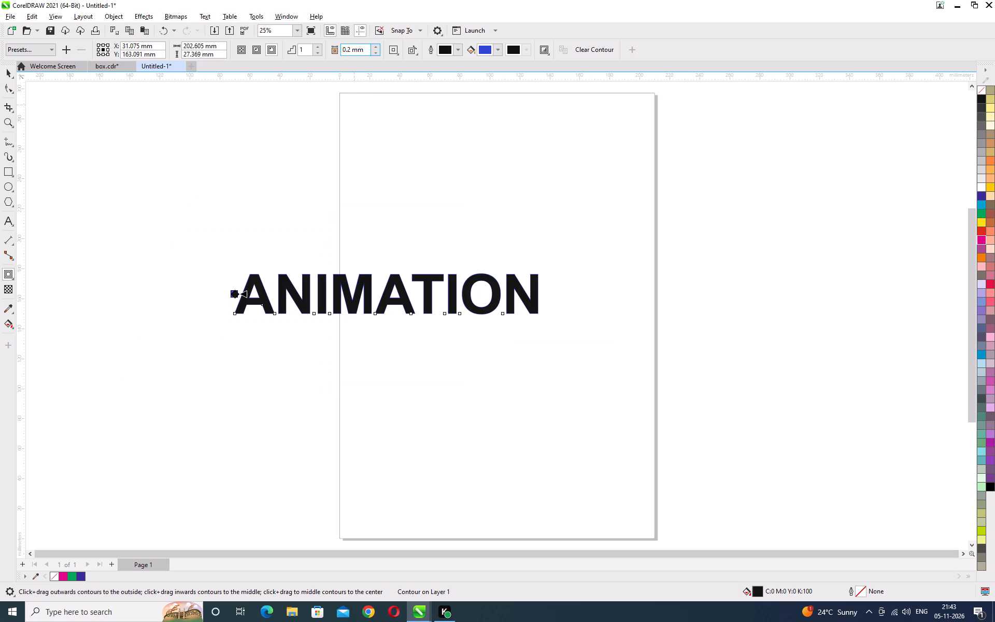
triple_click(377, 45)
left_click(377, 45)
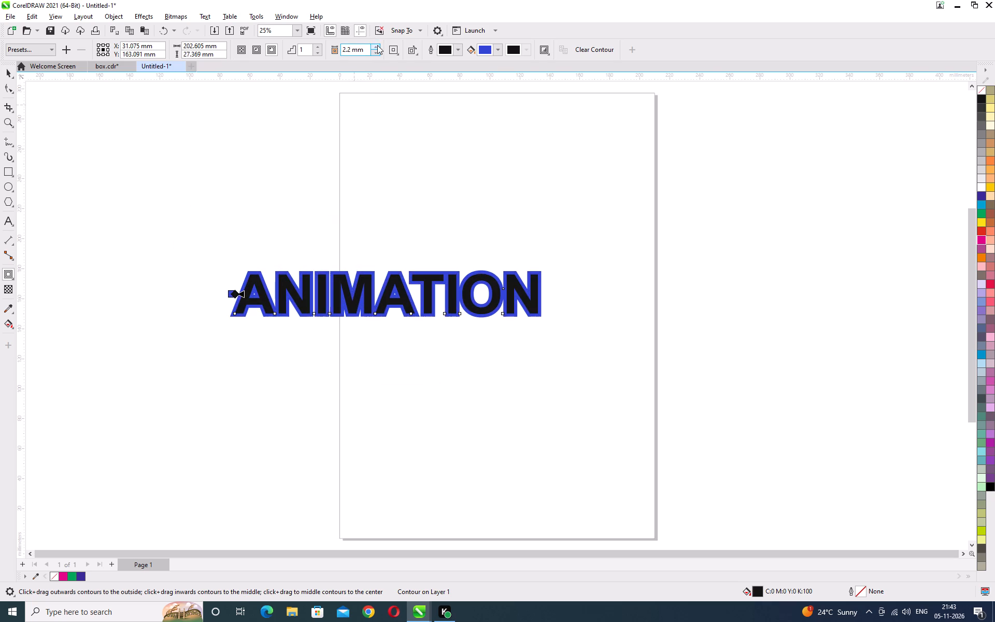
Break the contour apart from the ANIMATION text and clear the selection.
left_click(119, 19)
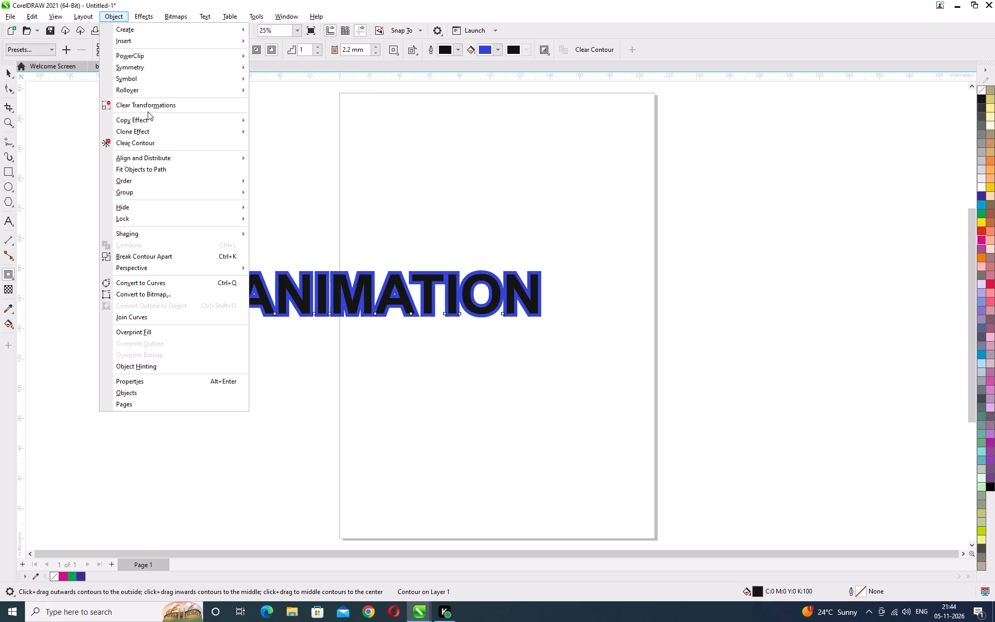
left_click(168, 255)
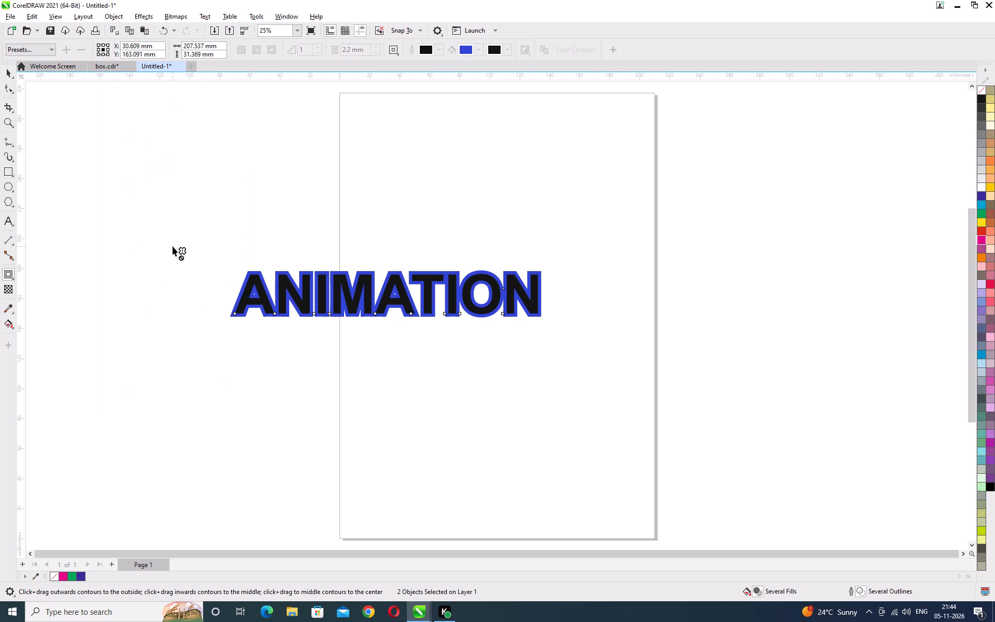
left_click(11, 72)
left_click(112, 148)
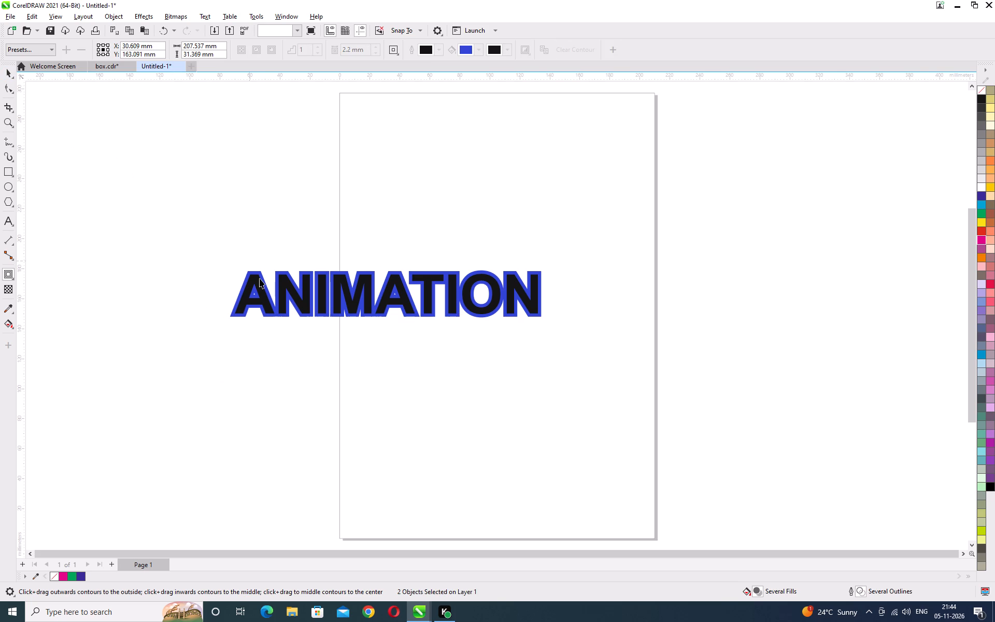
Fill the separated contour shape around the ANIMATION text with white.
left_click(257, 272)
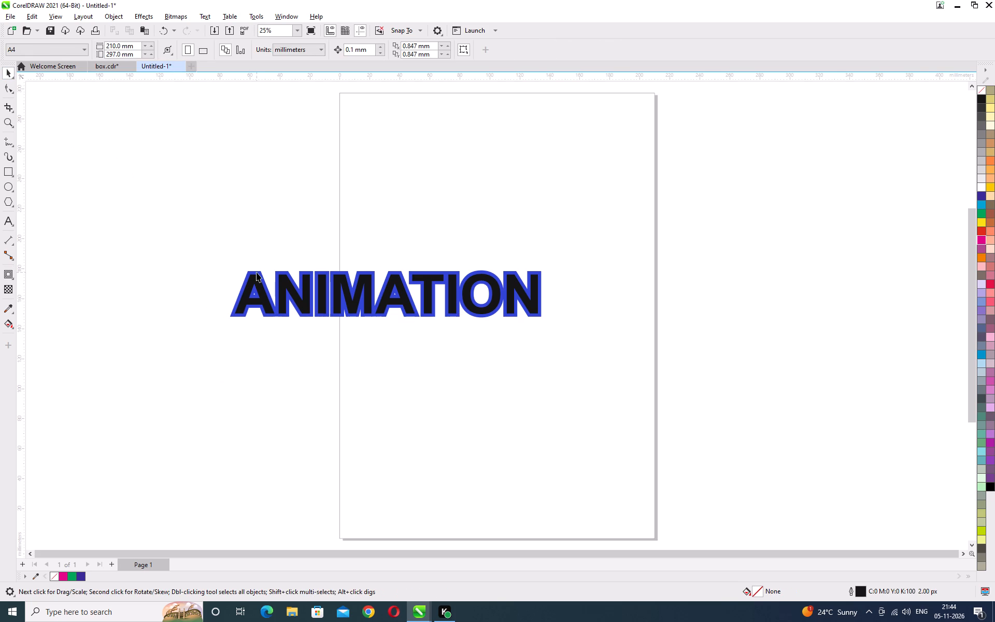
left_click(981, 187)
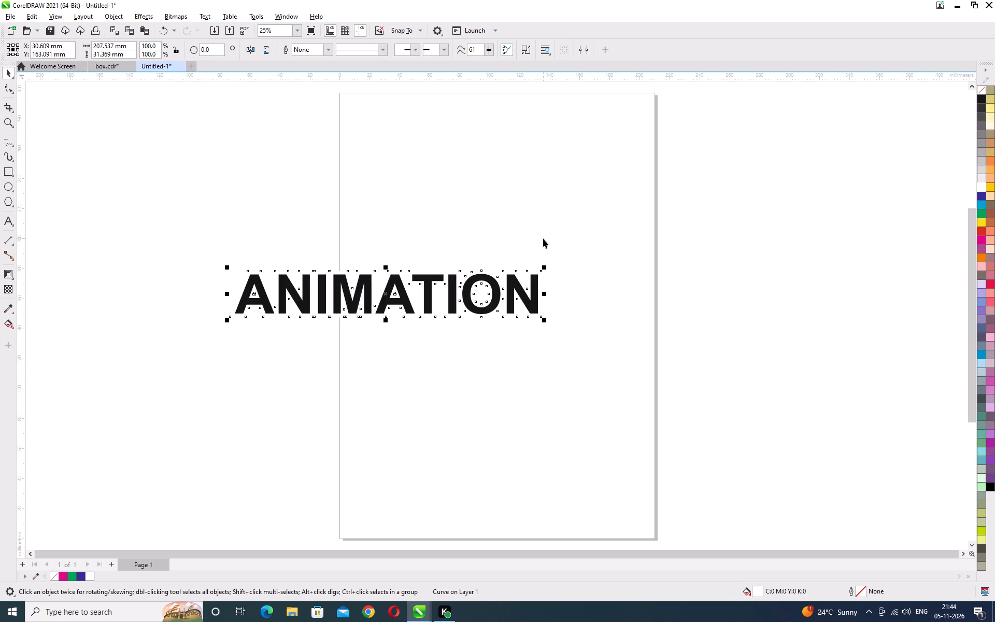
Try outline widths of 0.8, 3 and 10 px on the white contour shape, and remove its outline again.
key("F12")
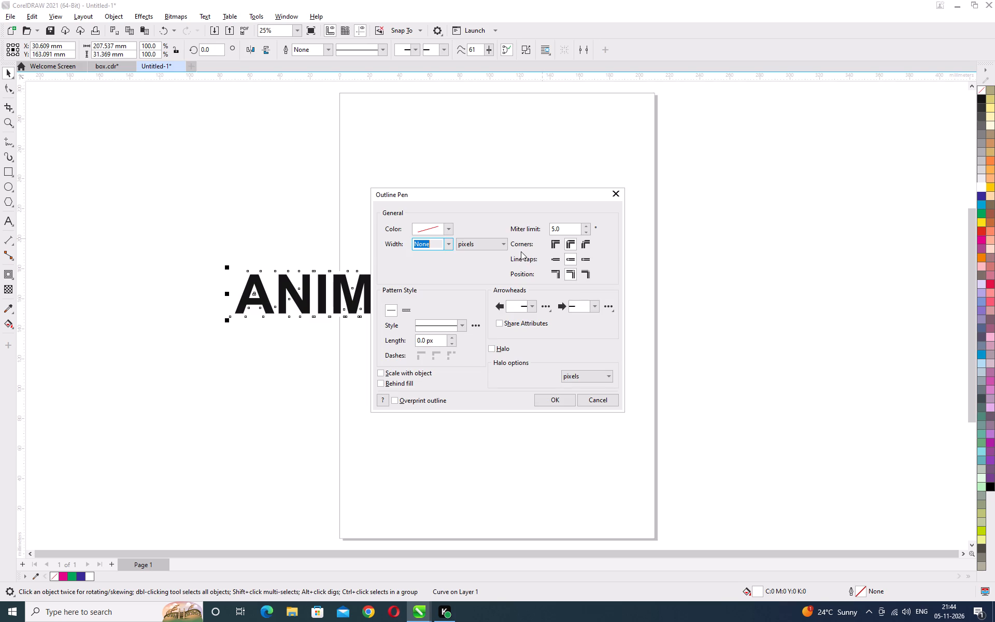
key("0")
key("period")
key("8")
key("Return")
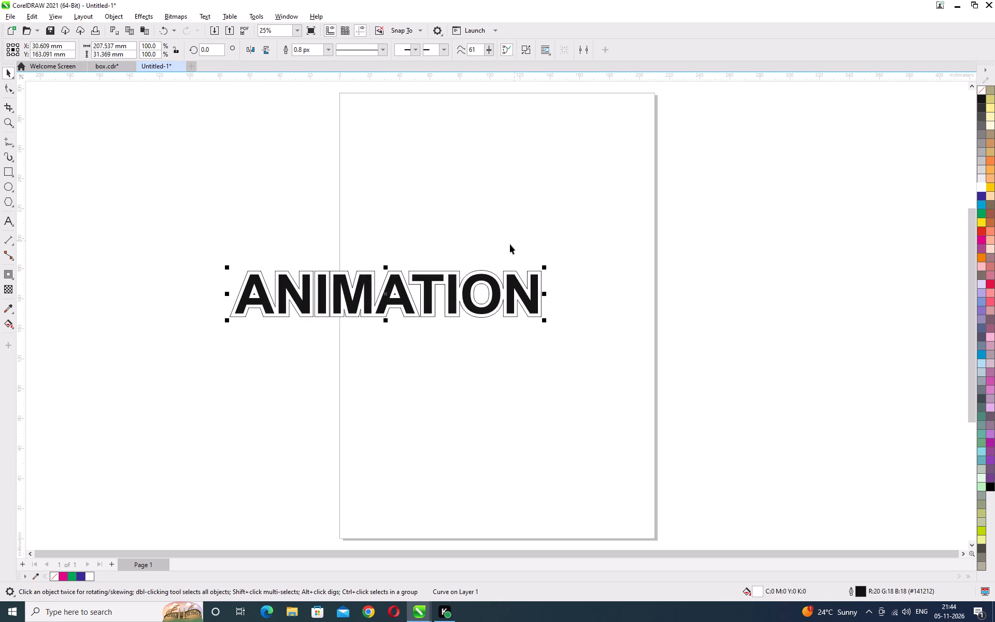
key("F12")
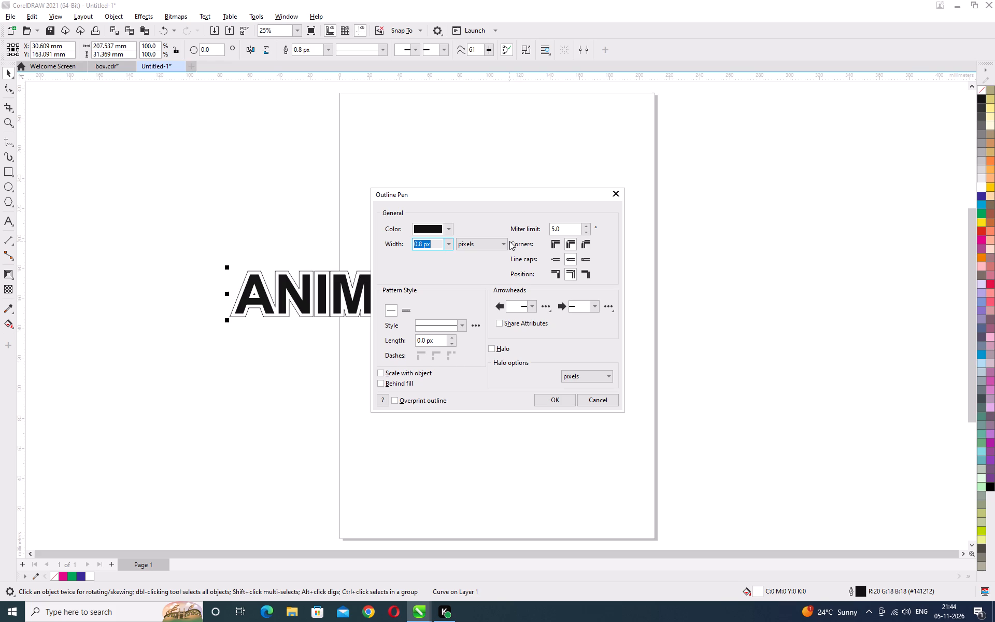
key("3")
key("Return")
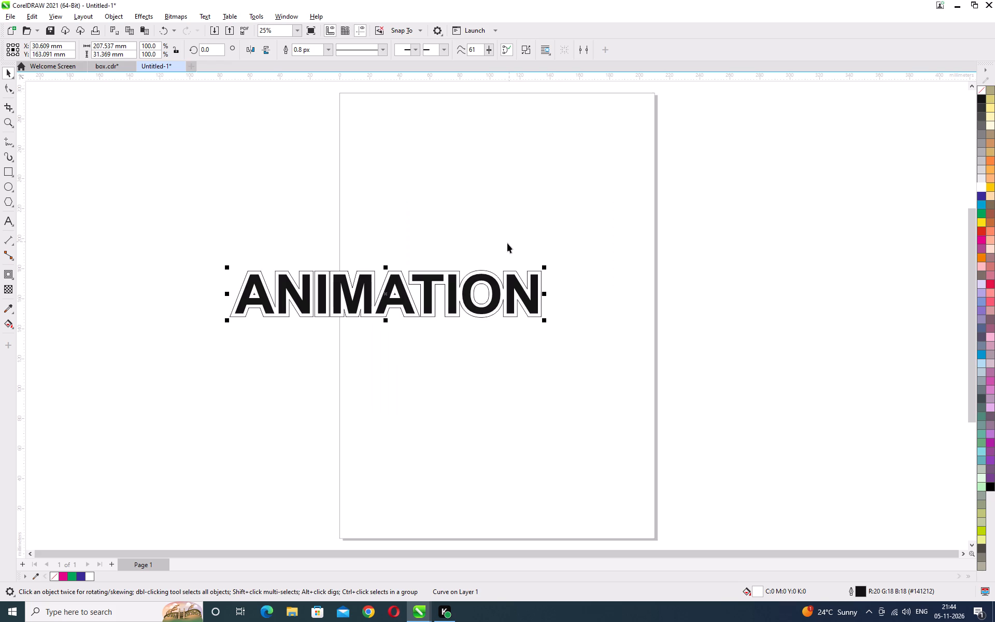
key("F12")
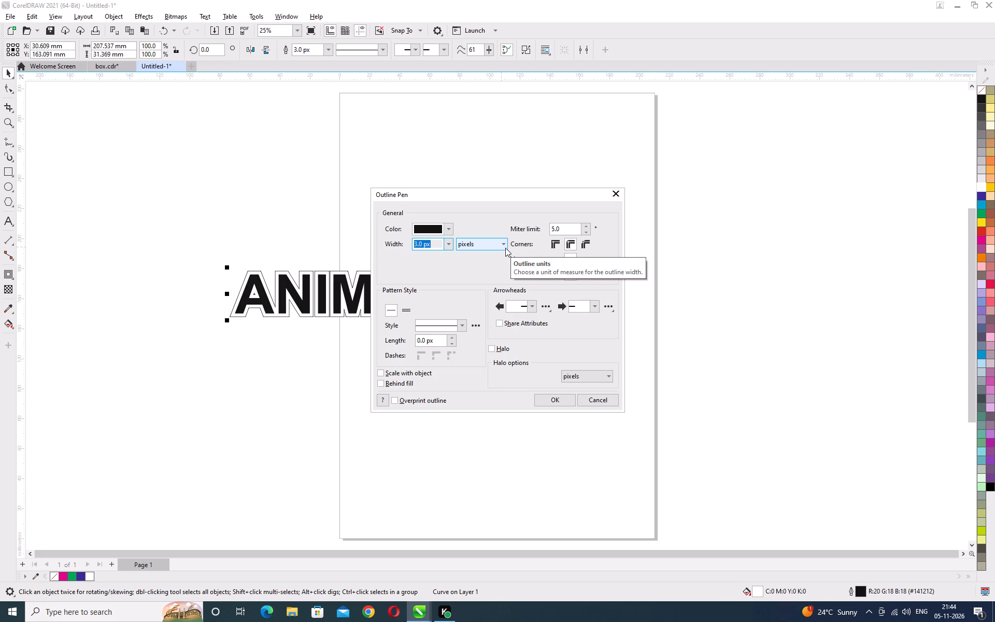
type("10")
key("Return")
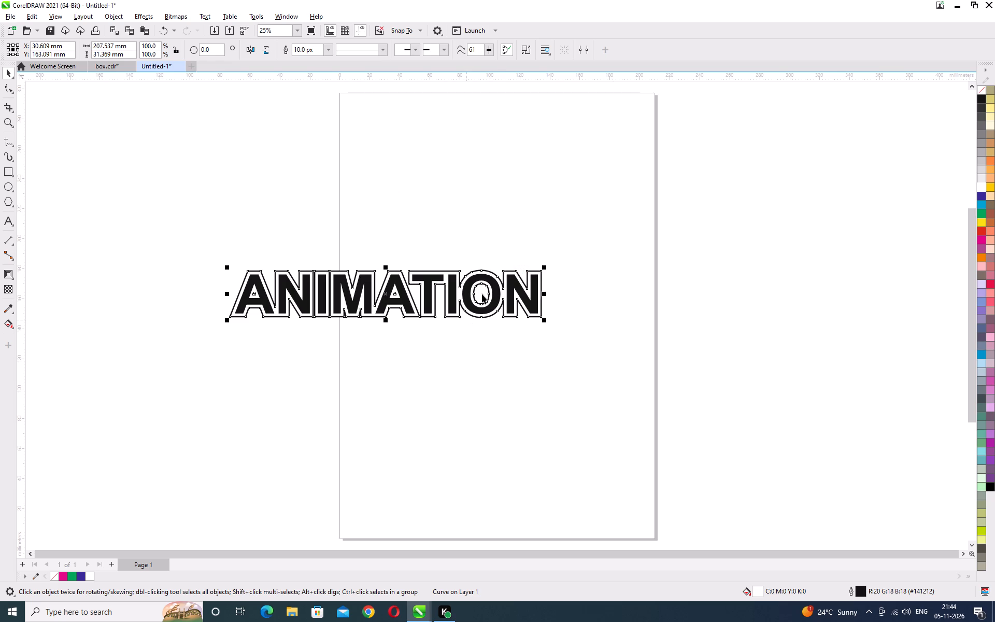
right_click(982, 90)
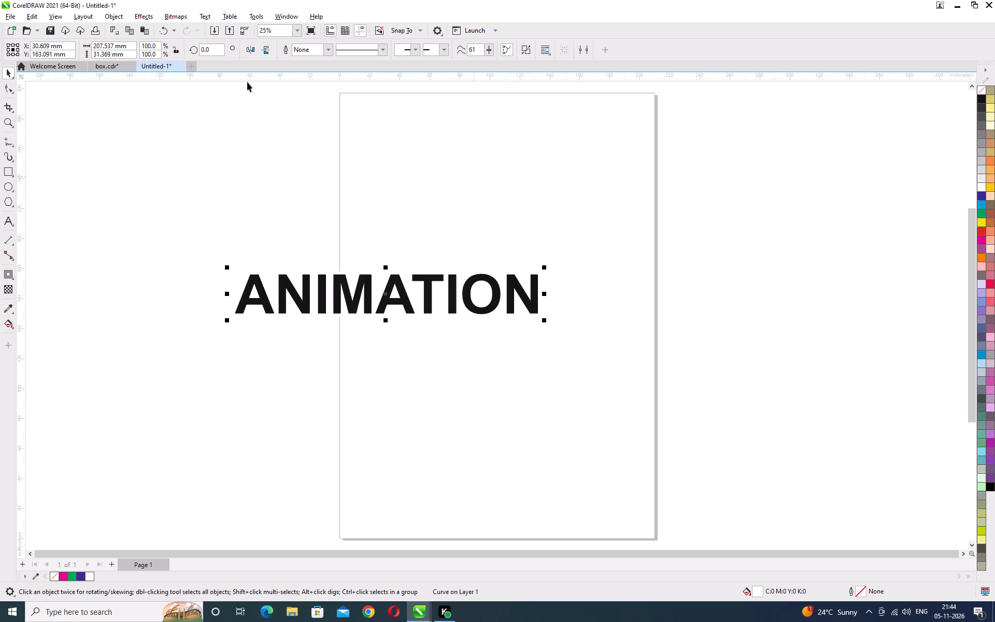
Paste a copy of the white contour shape and offset it about 5 mm below the original.
left_click(34, 15)
left_click(60, 80)
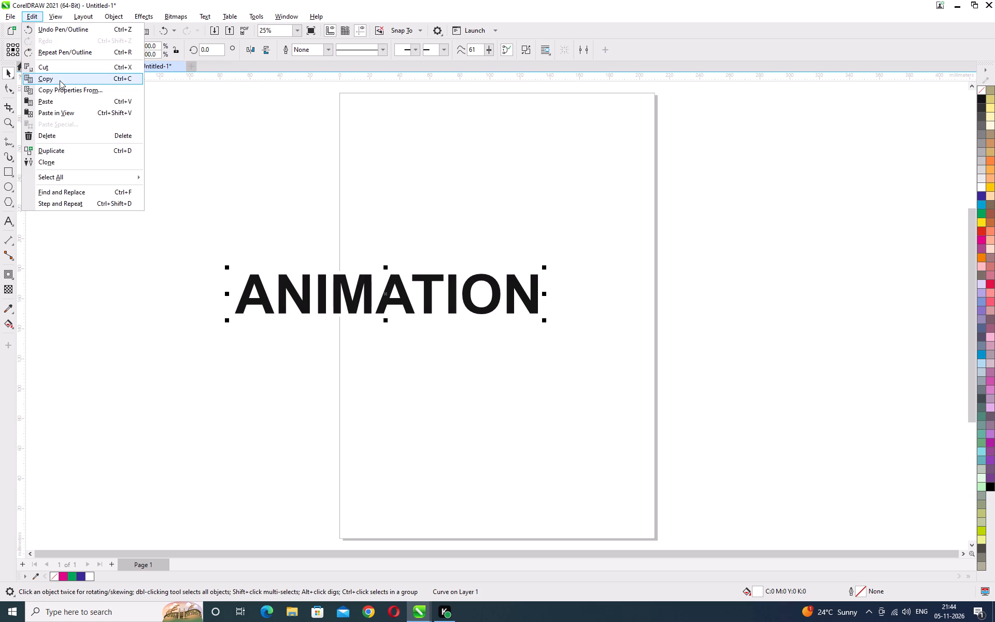
left_click(31, 16)
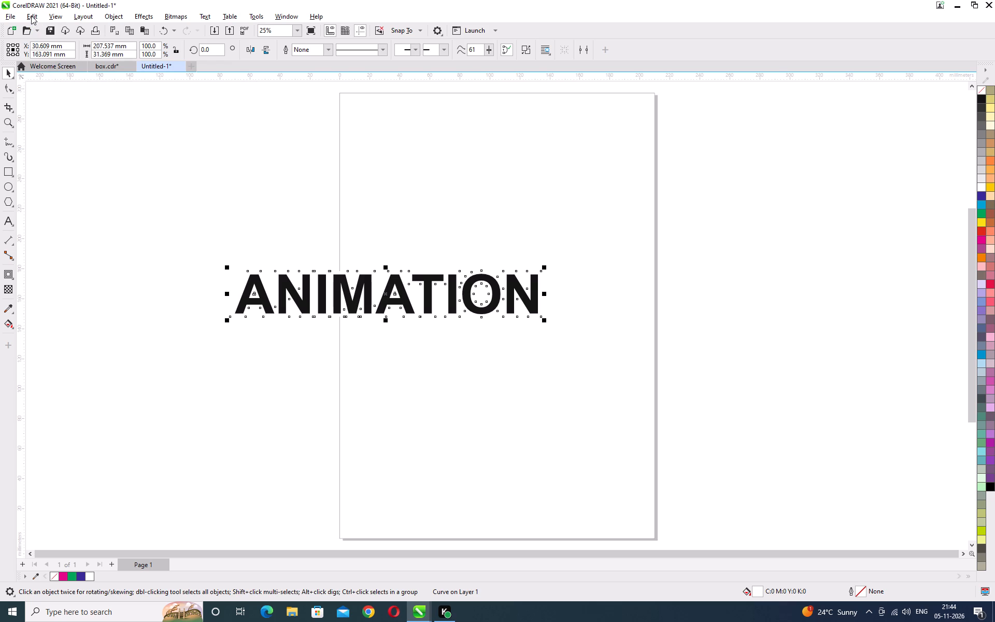
left_click(58, 104)
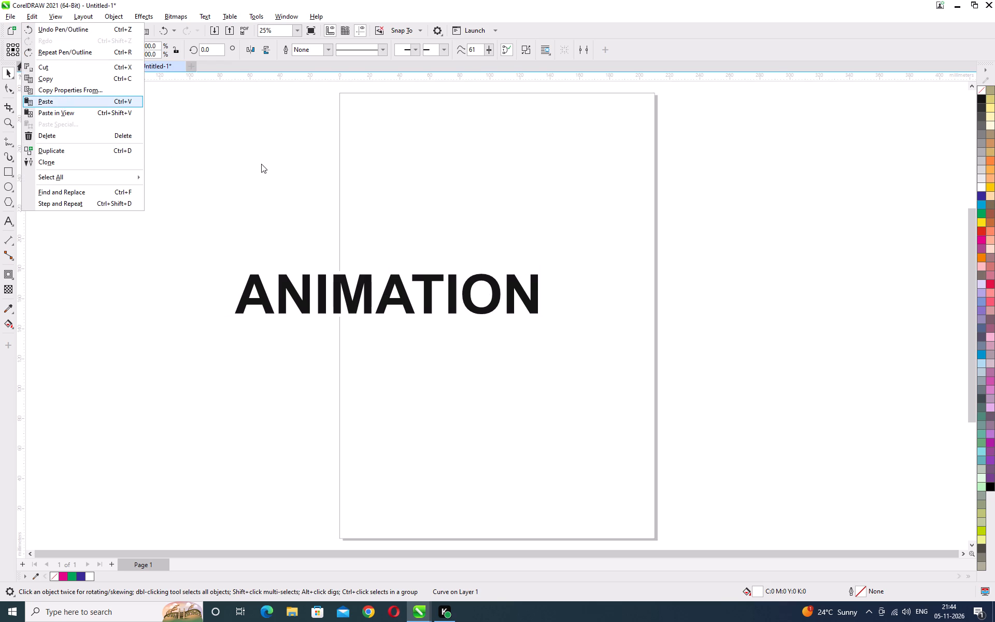
left_click_drag(392, 293, 393, 296)
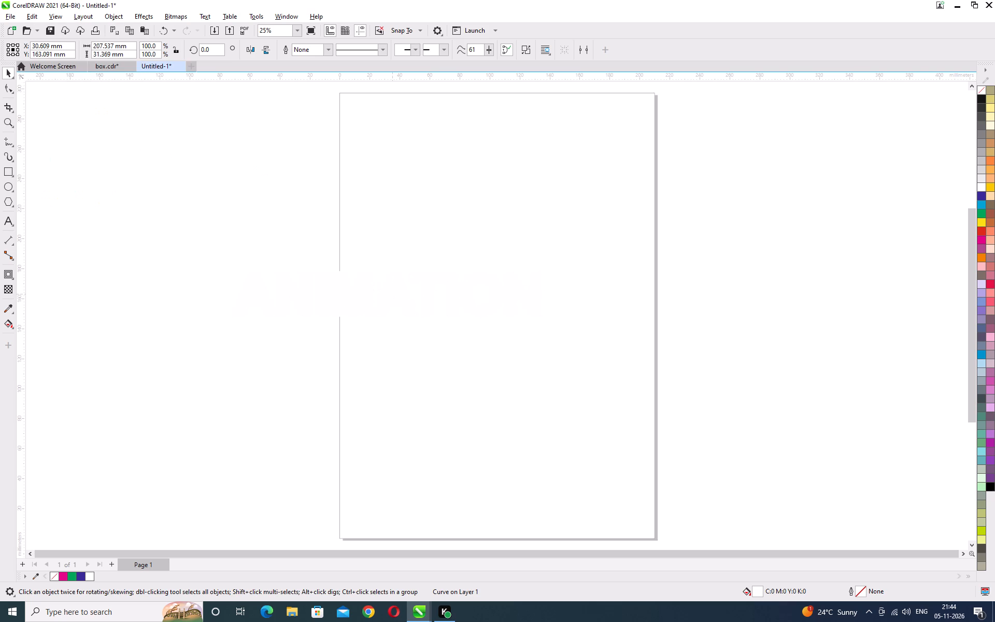
left_click_drag(393, 296, 393, 302)
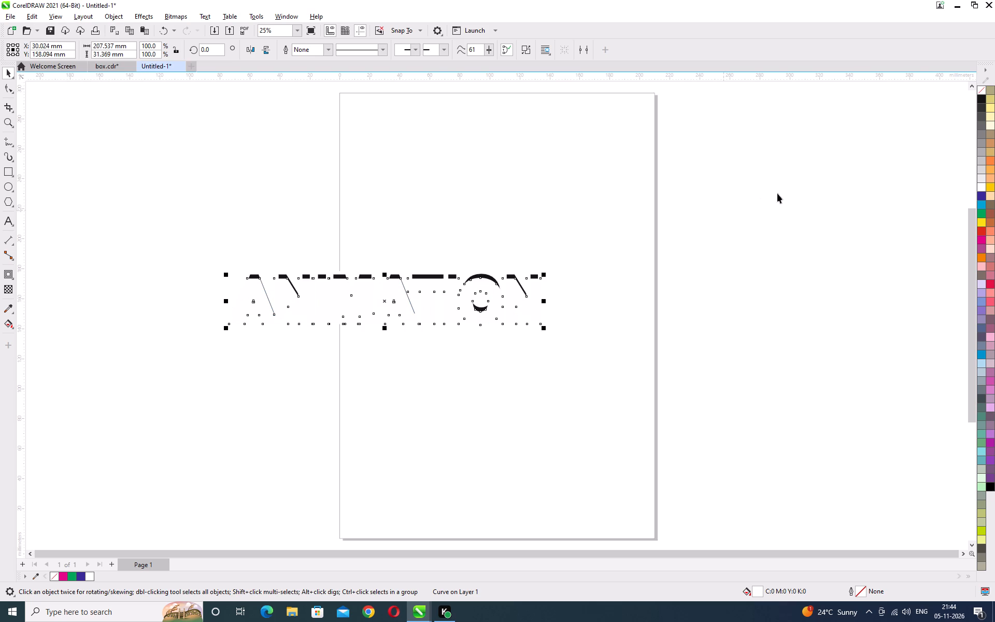
Fill the offset contour copy with black and send it behind the white contour and the ANIMATION text.
left_click(979, 98)
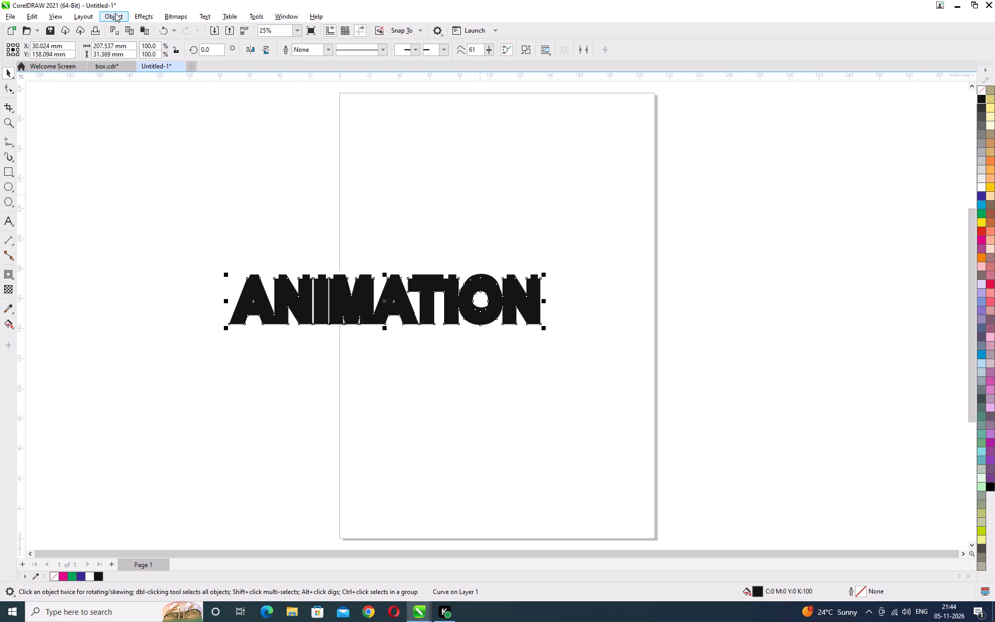
left_click(115, 13)
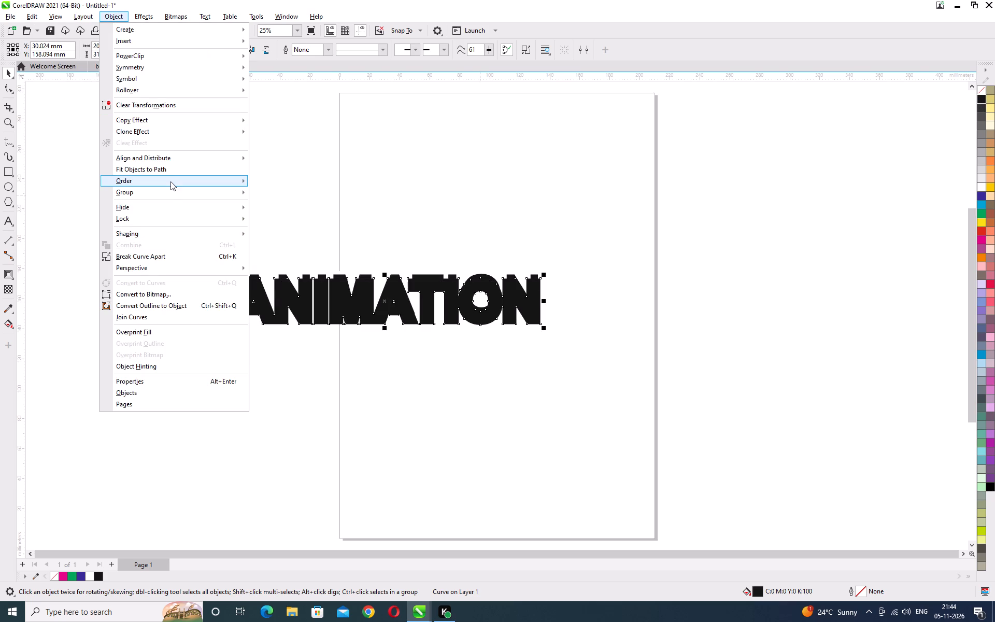
left_click(170, 181)
left_click(293, 195)
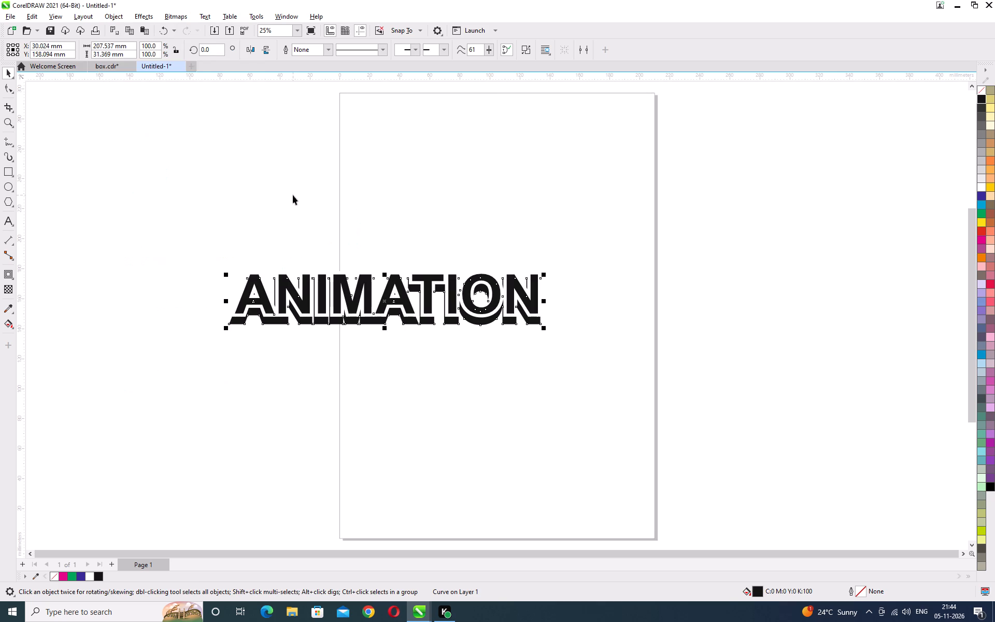
left_click(209, 225)
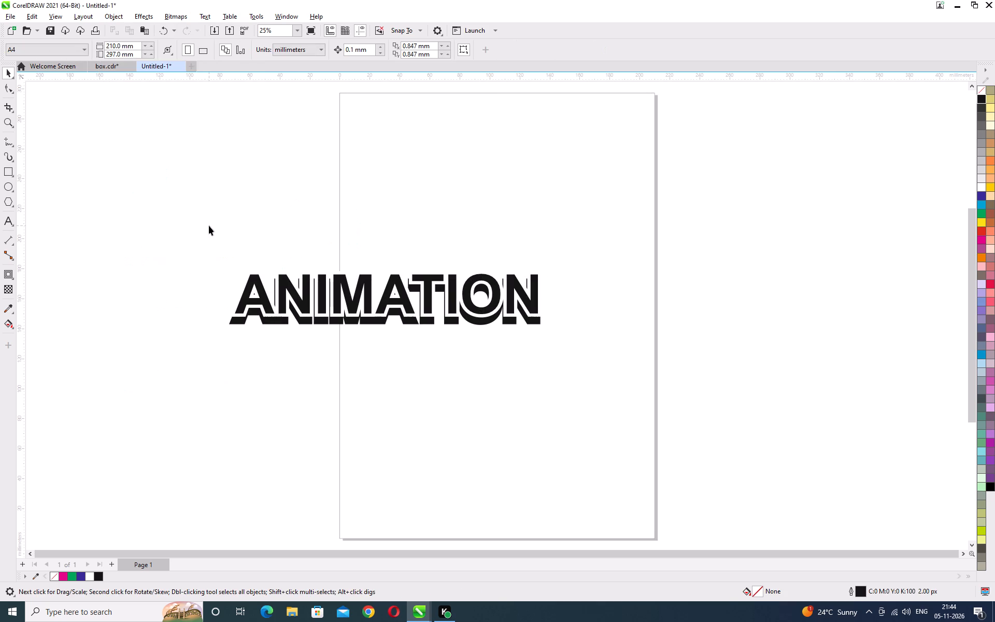
Delete the ANIMATION text together with its white and black contour shapes.
left_click_drag(208, 225, 575, 336)
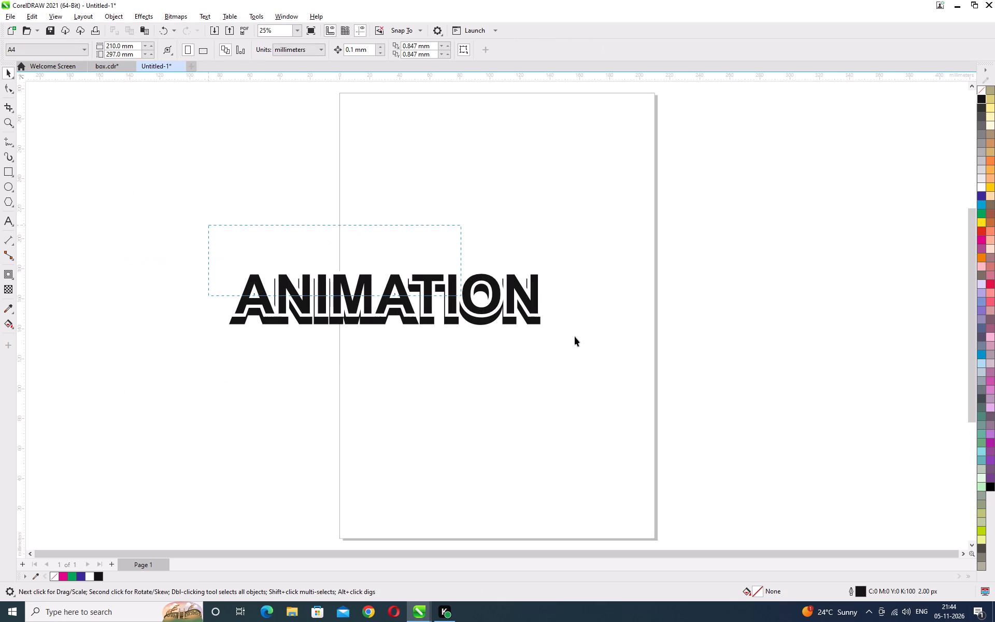
left_click_drag(575, 336, 601, 380)
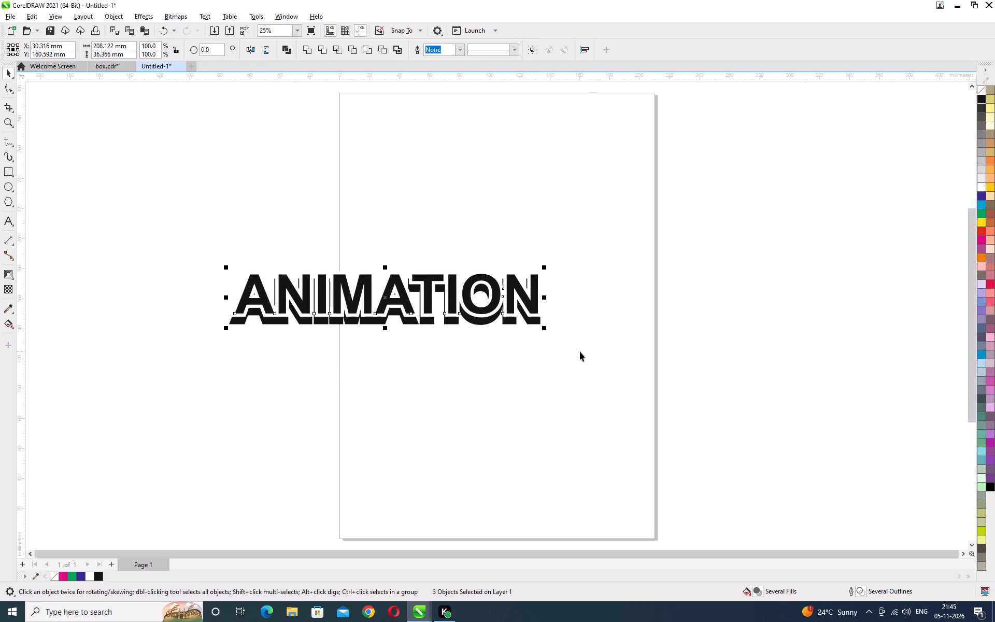
key("Delete")
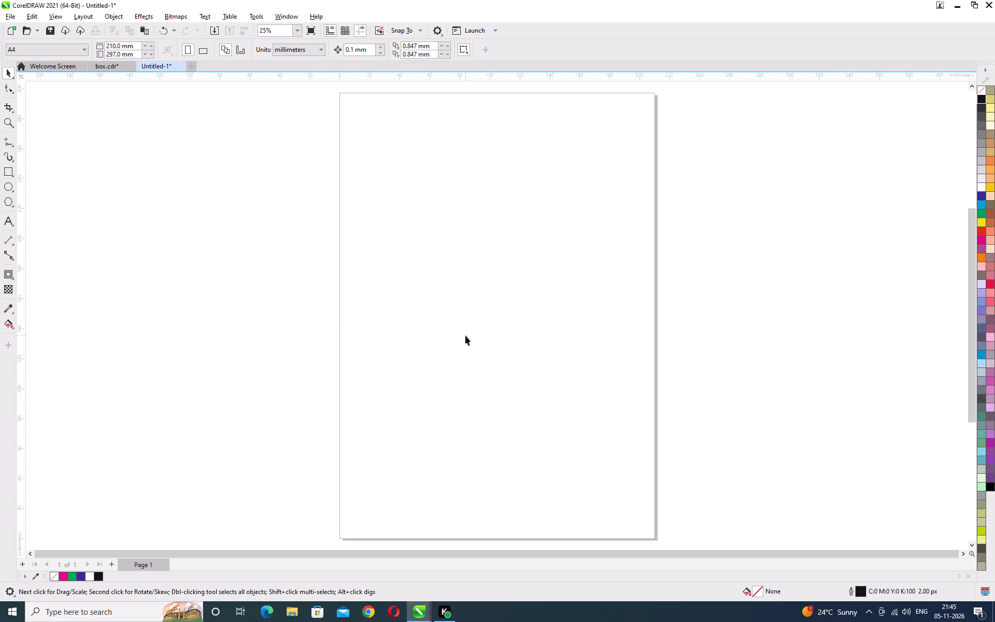
Switch to the box.cdr document and save it.
left_click(108, 69)
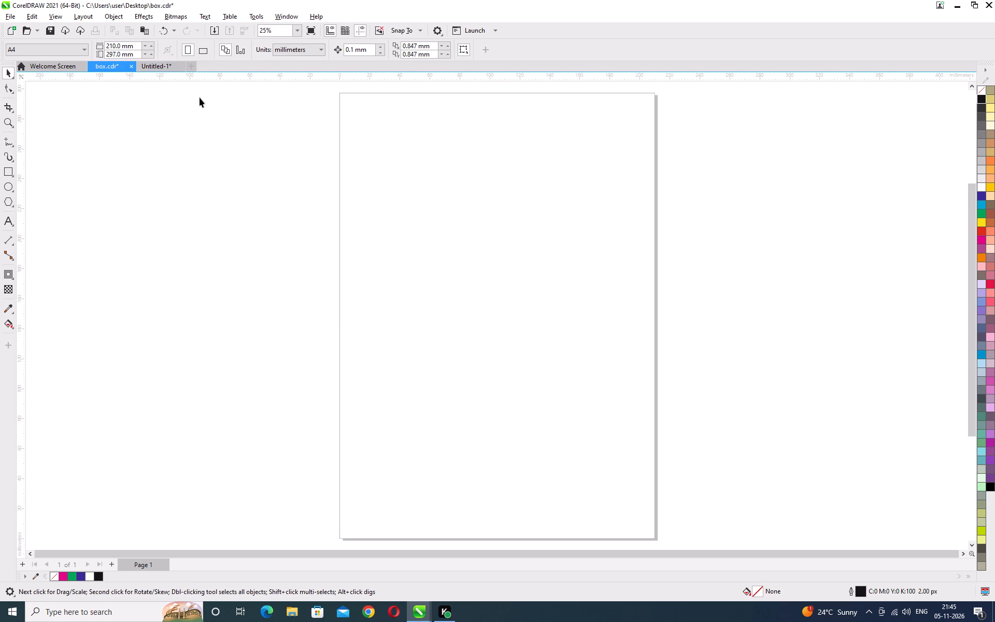
left_click(17, 18)
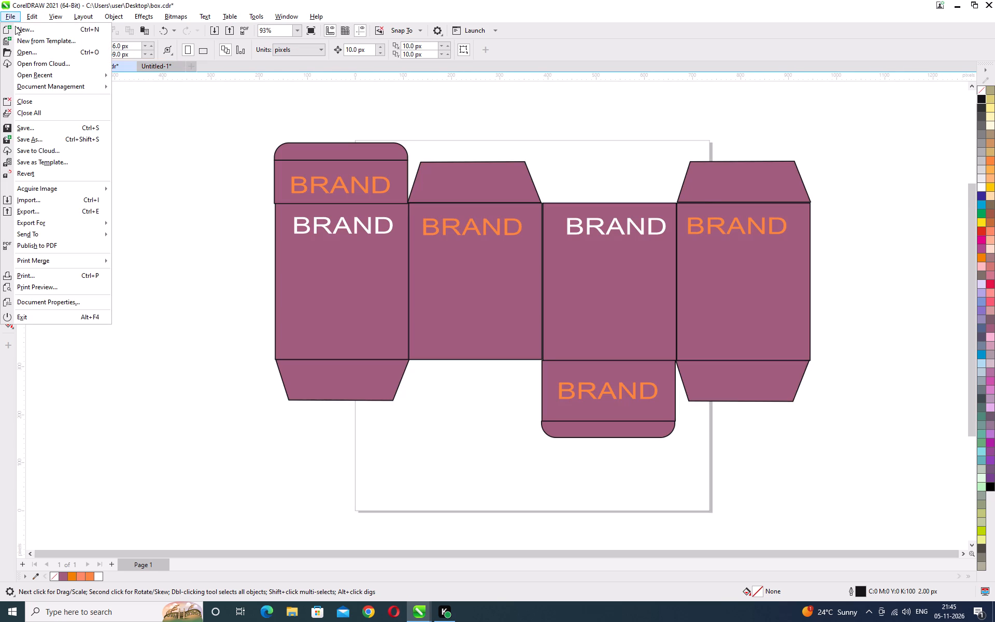
left_click(44, 130)
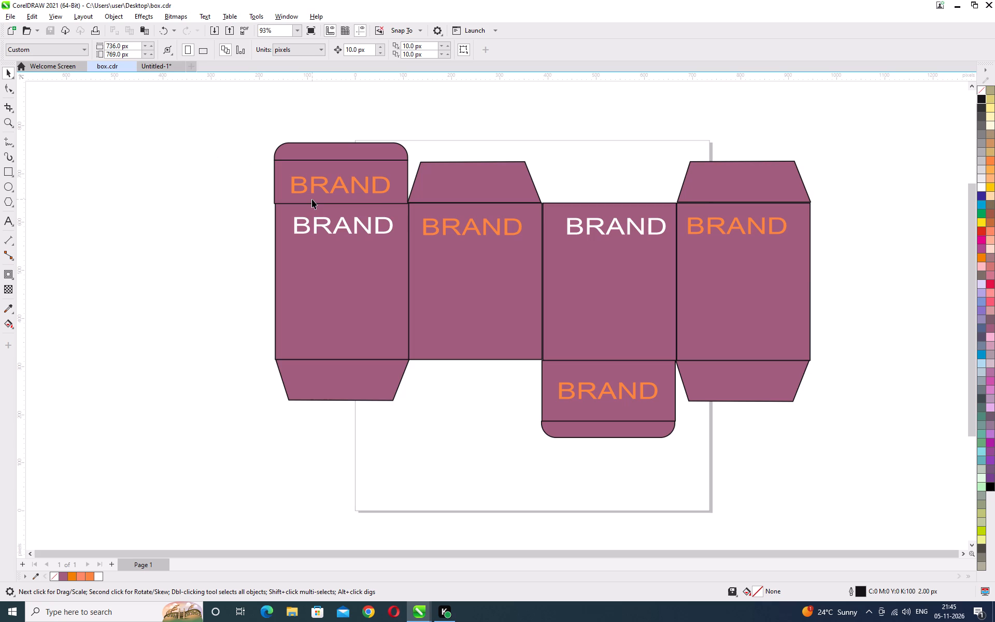
left_click(372, 117)
Return to the Untitled-1 document and minimise the application window to the desktop.
left_click(163, 68)
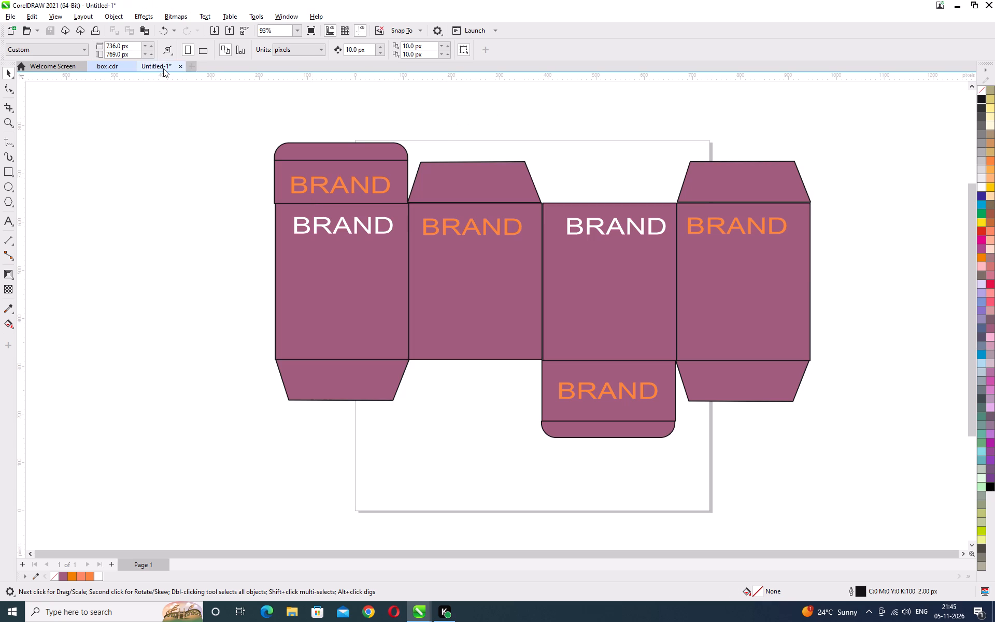
left_click(954, 5)
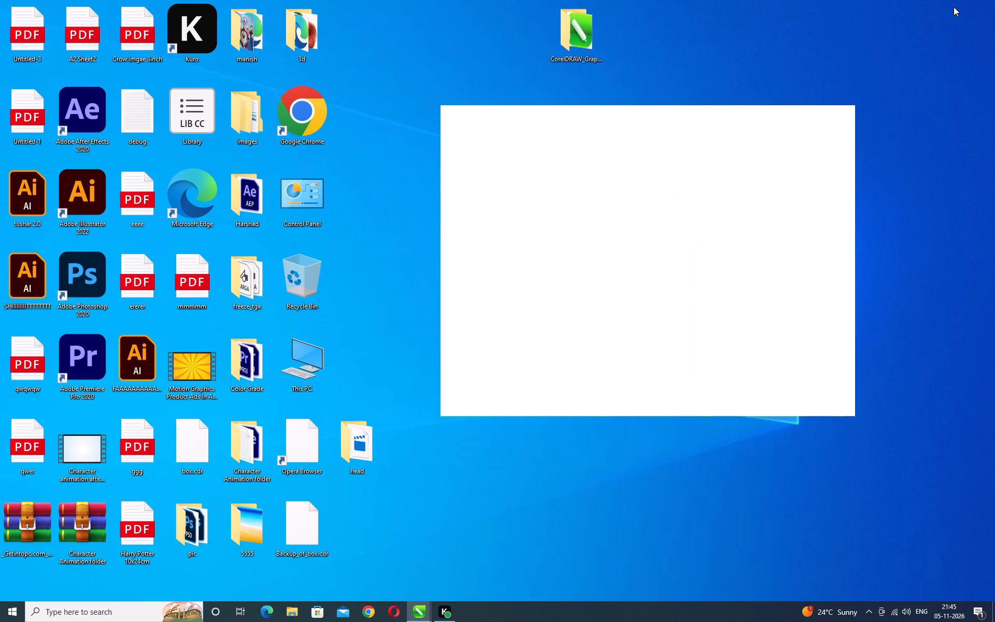